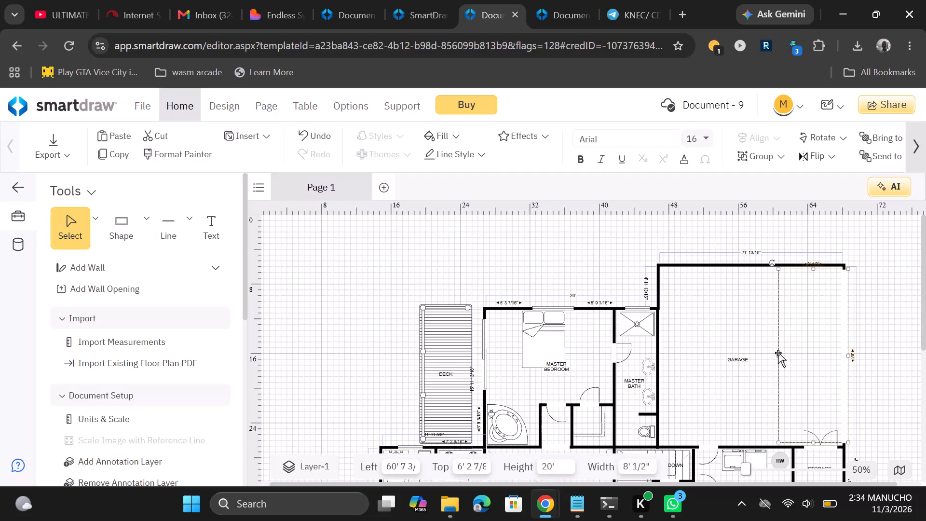
Show the floor plan full screen at 60% zoom, with the Tools pane collapsed.
scroll(778, 353, "down", 5)
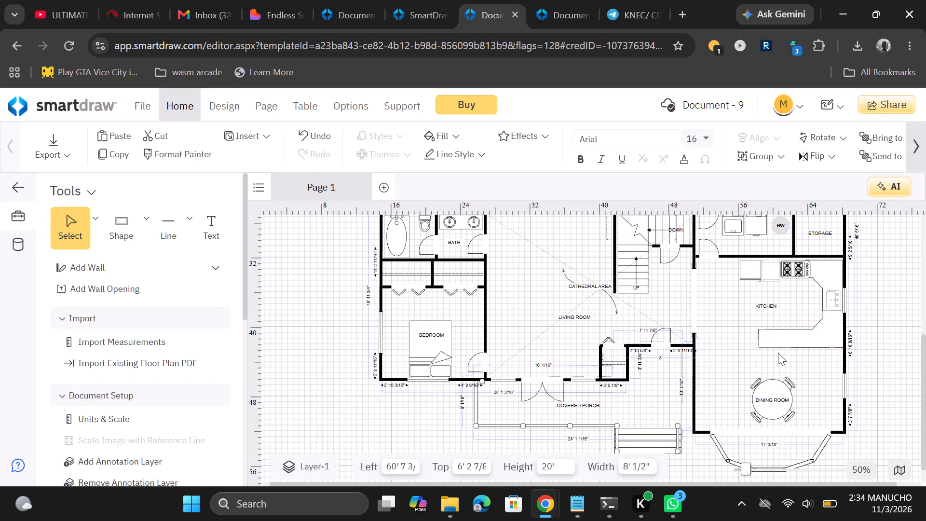
key("F12")
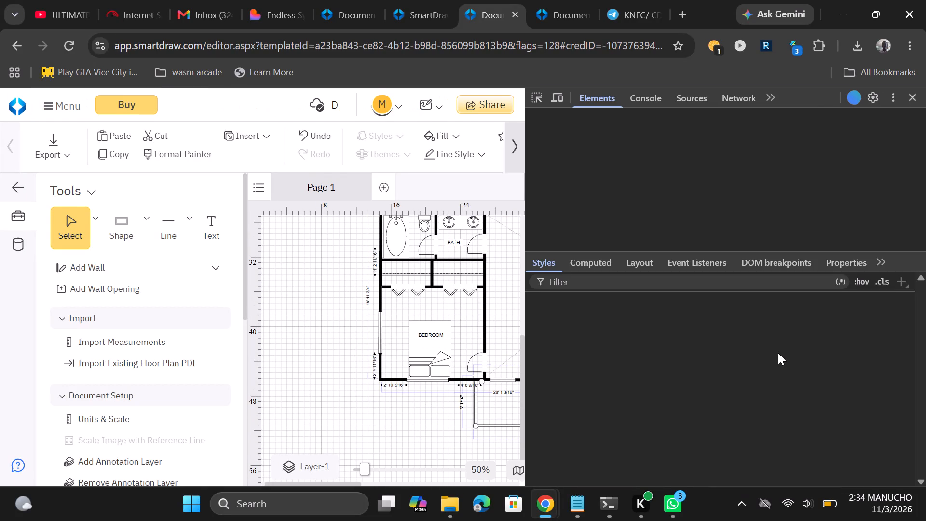
key("F11")
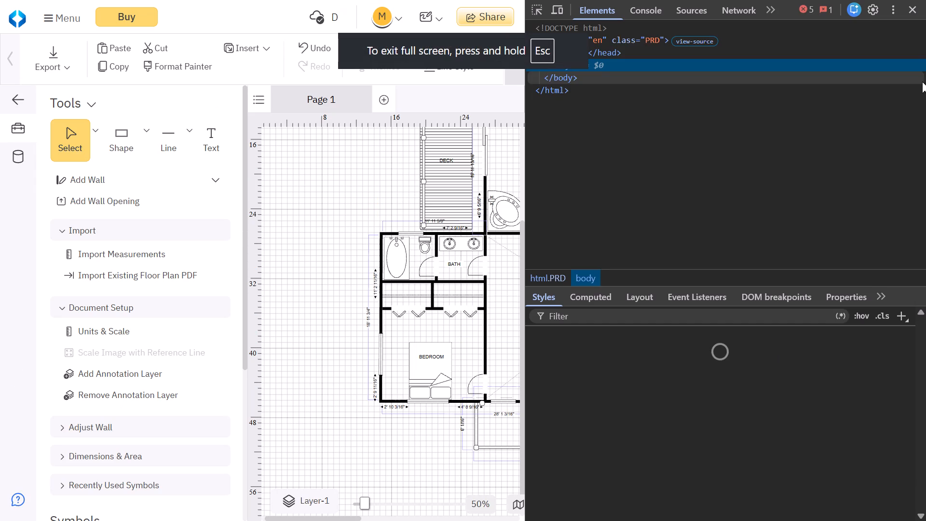
left_click(920, 2)
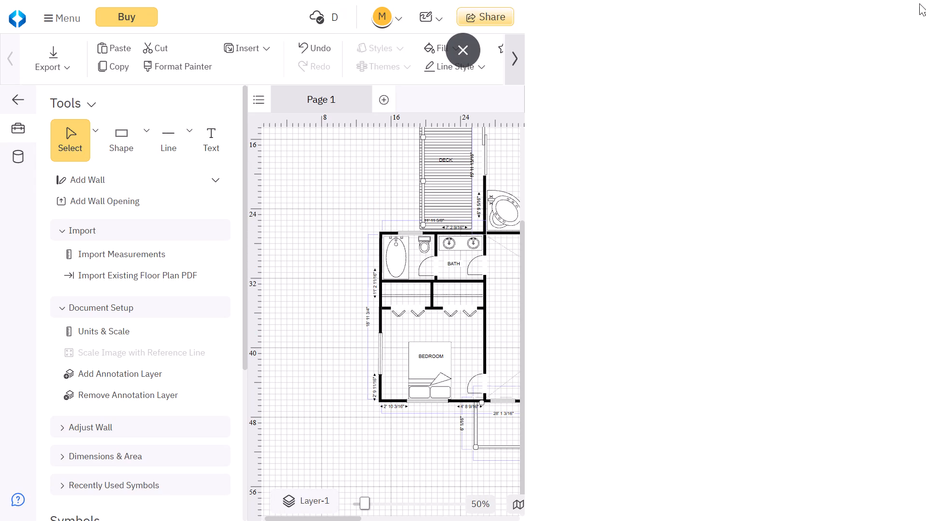
scroll(683, 225, "up", 1)
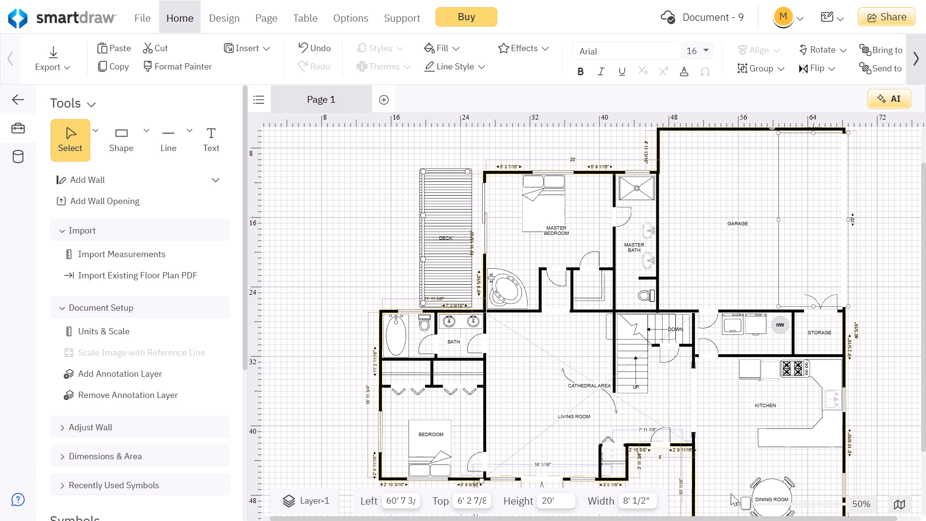
left_click_drag(743, 501, 747, 499)
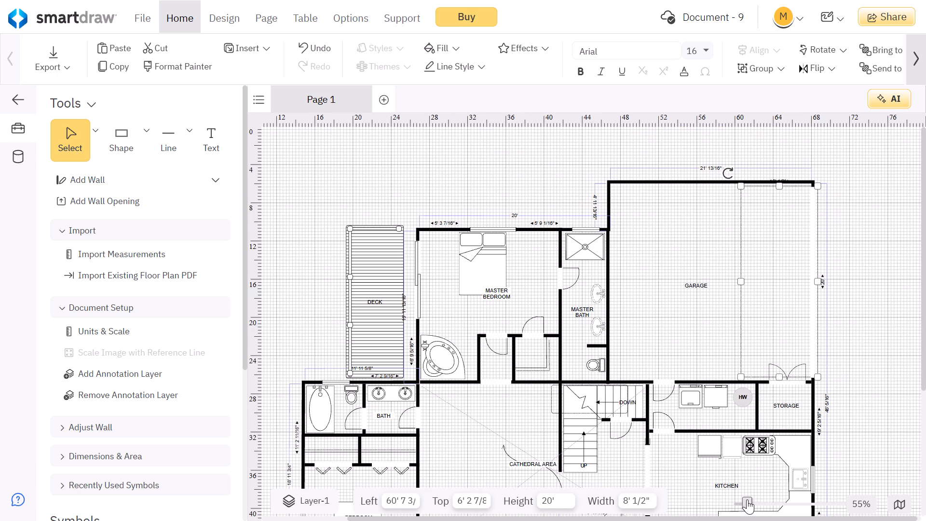
left_click_drag(747, 499, 749, 494)
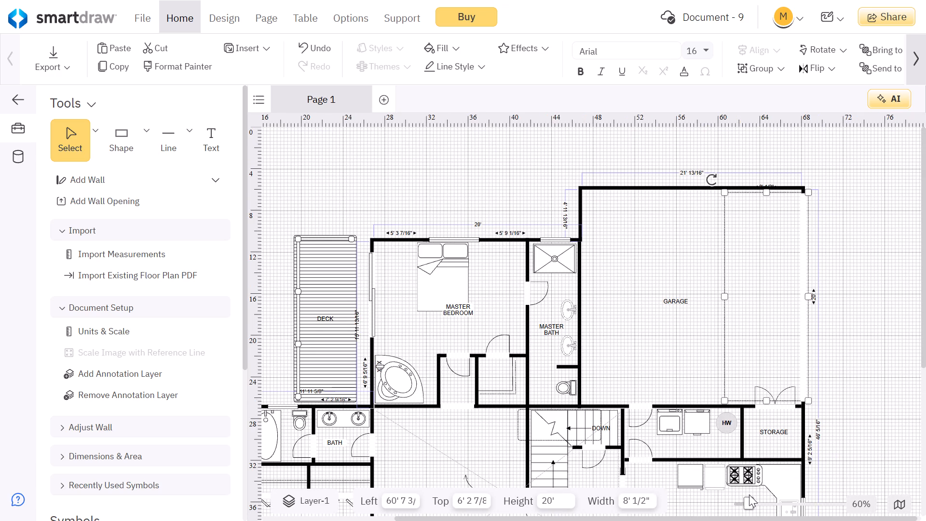
left_click(69, 430)
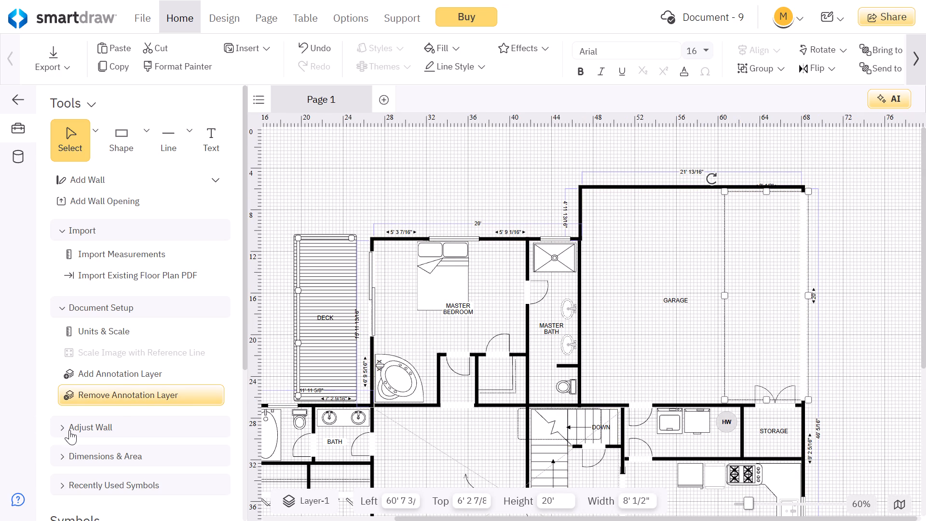
left_click(19, 106)
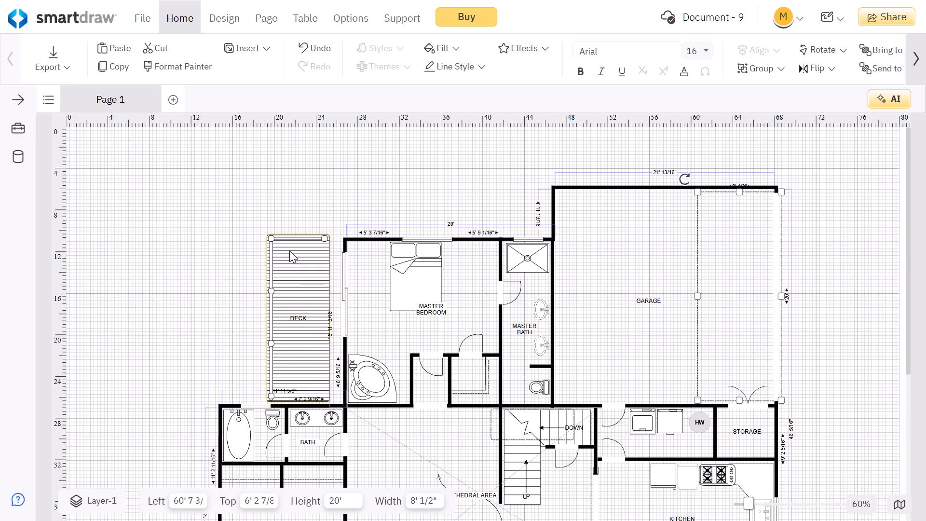
Move the deck's top and left railings off the deck, to just outside its upper-left side.
left_click_drag(289, 250, 263, 222)
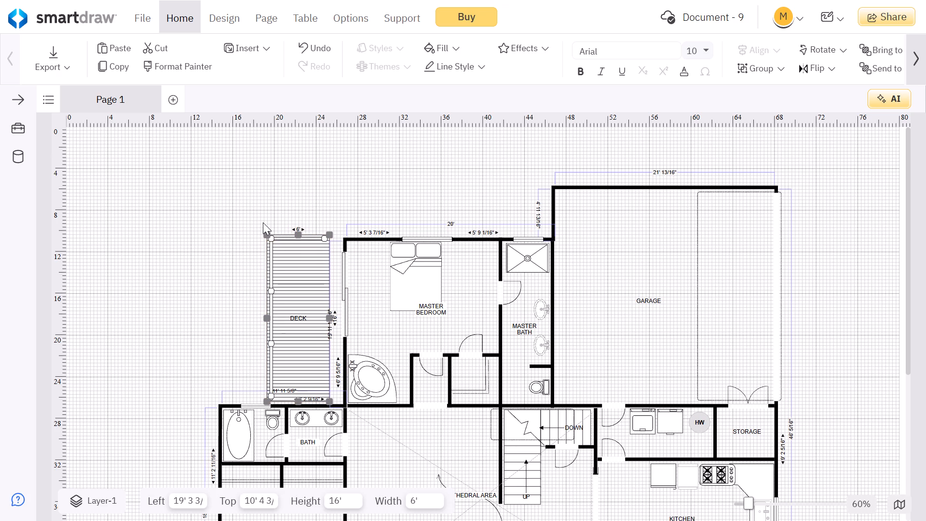
left_click_drag(290, 235, 263, 209)
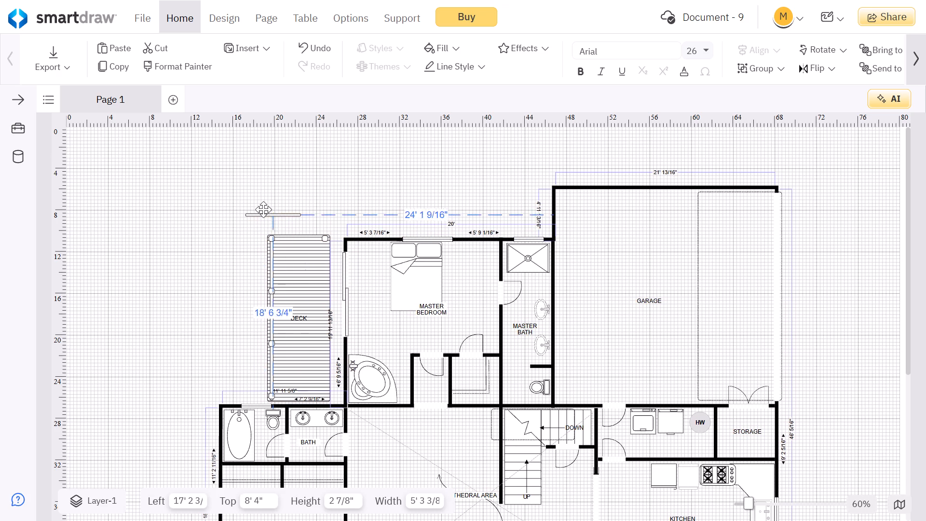
left_click_drag(263, 209, 257, 207)
left_click_drag(292, 236, 263, 228)
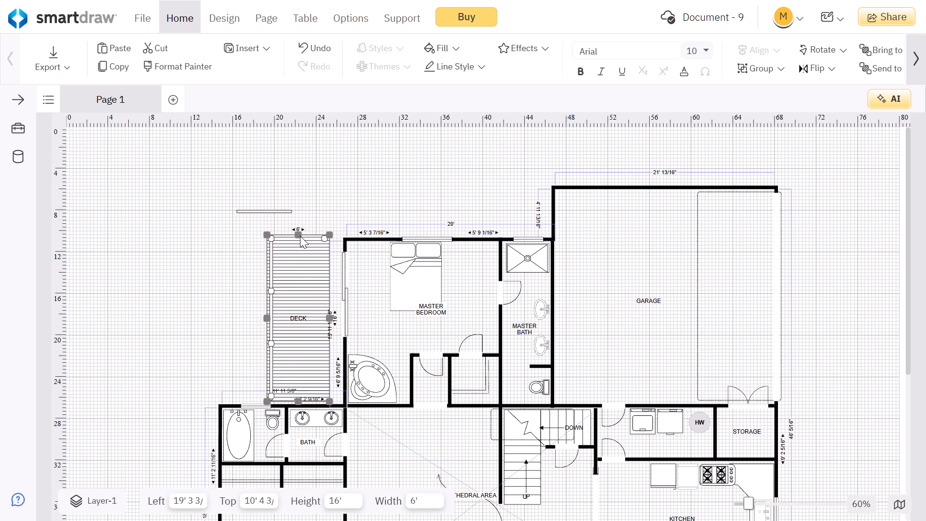
left_click_drag(303, 236, 282, 229)
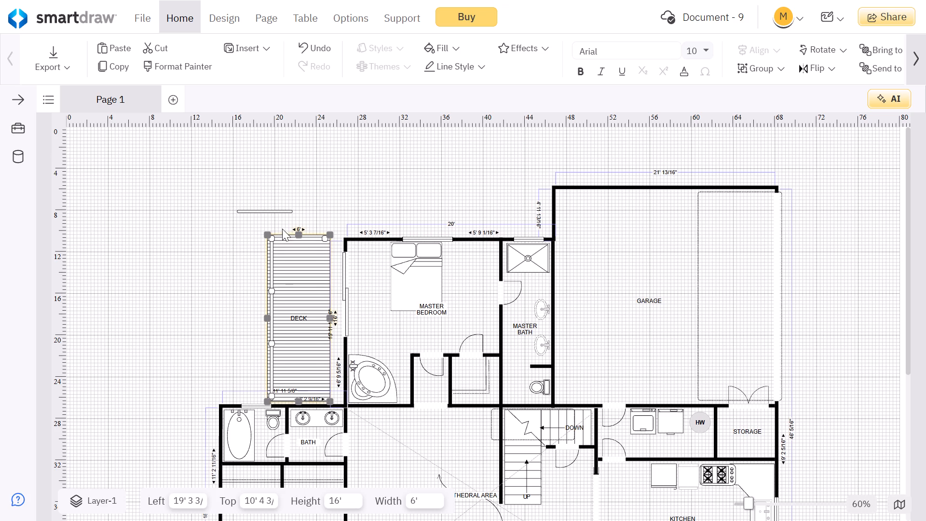
left_click_drag(282, 229, 275, 225)
left_click_drag(310, 311, 263, 299)
left_click_drag(269, 255, 268, 255)
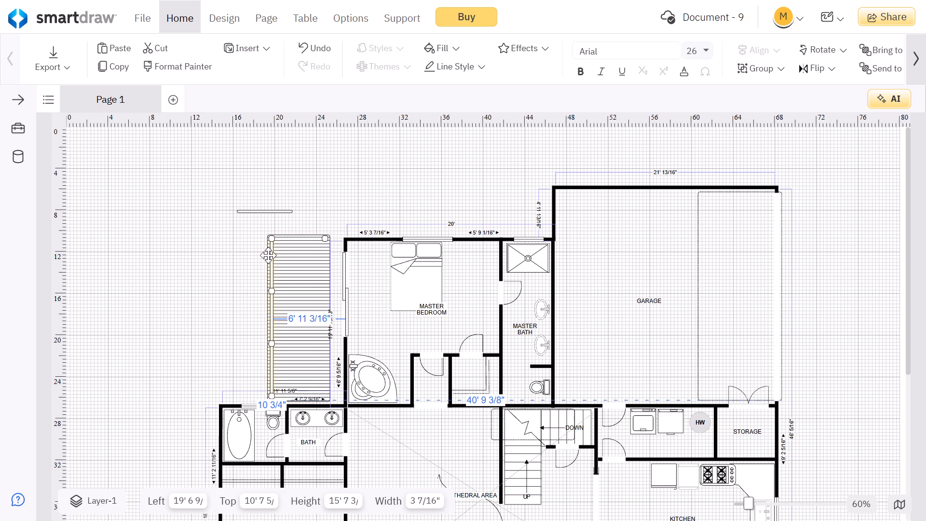
left_click_drag(268, 255, 234, 245)
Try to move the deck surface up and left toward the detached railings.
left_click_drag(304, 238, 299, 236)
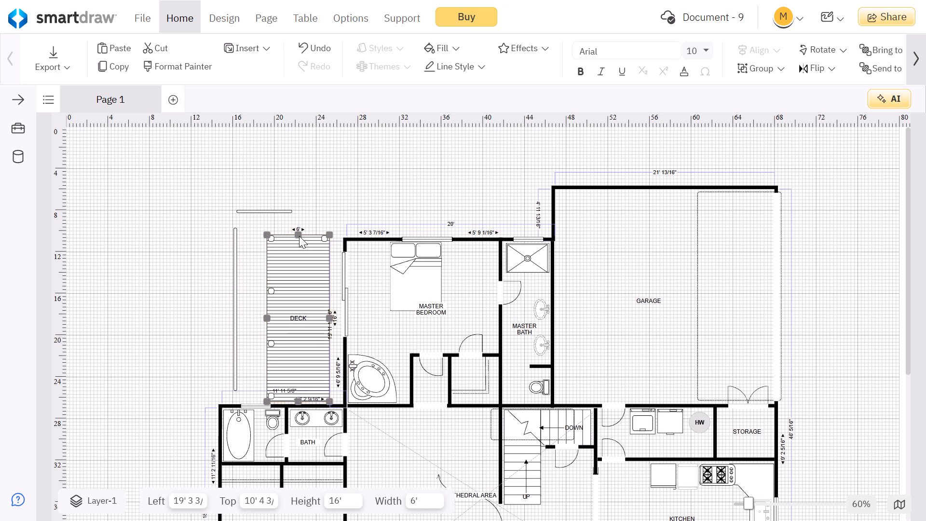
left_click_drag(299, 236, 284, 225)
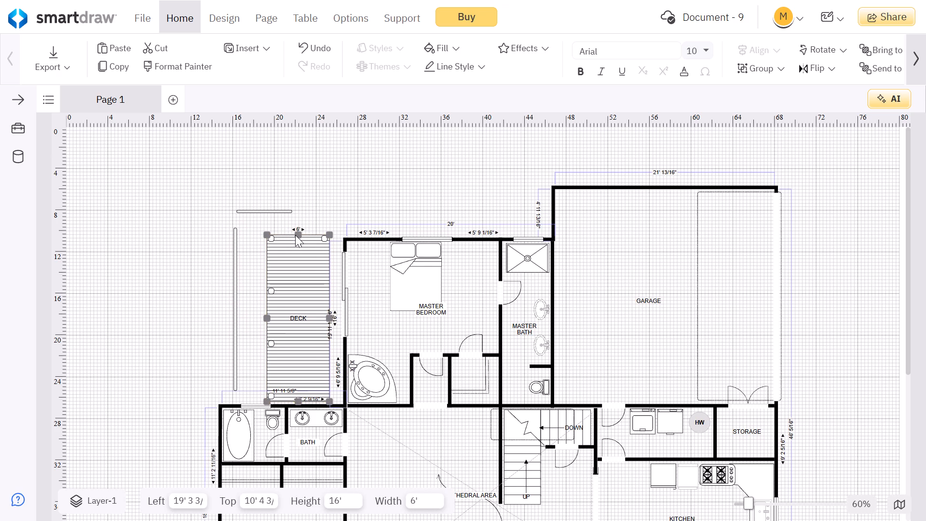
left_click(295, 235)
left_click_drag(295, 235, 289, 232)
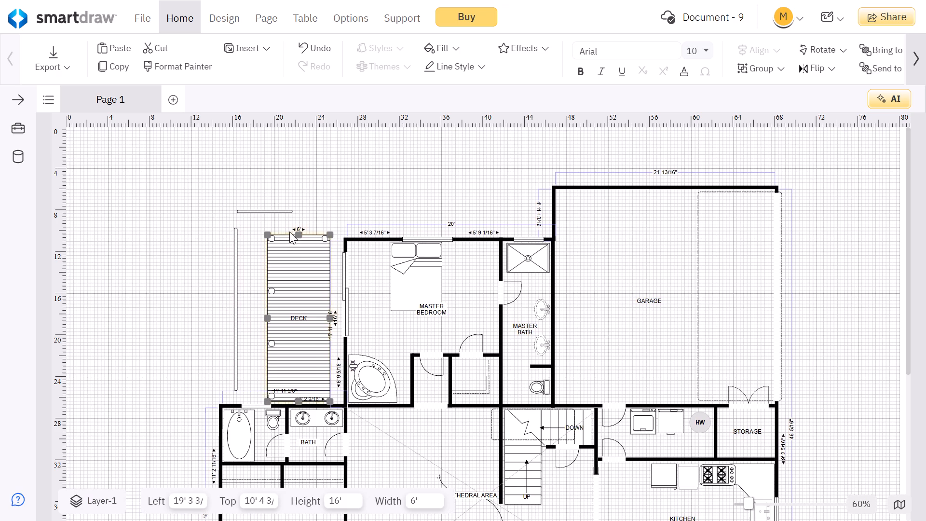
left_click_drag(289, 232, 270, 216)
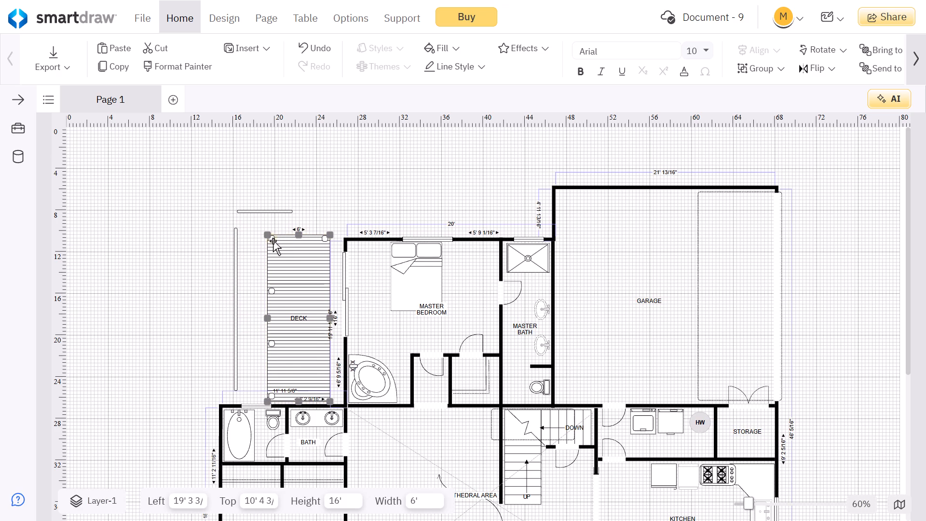
Move the deck's two upper corner posts beneath the top railing, at about 16' 8" and 22' 5" from the left.
left_click_drag(273, 241, 254, 227)
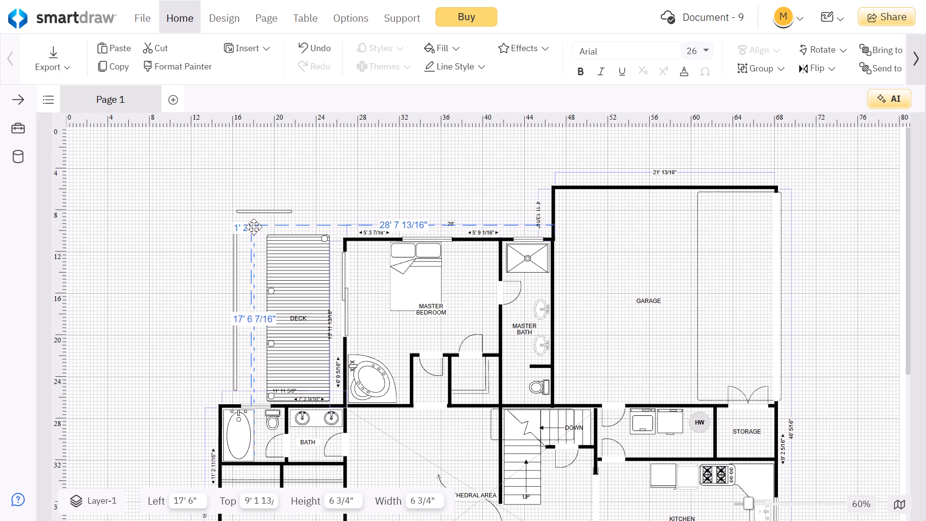
left_click_drag(254, 227, 249, 231)
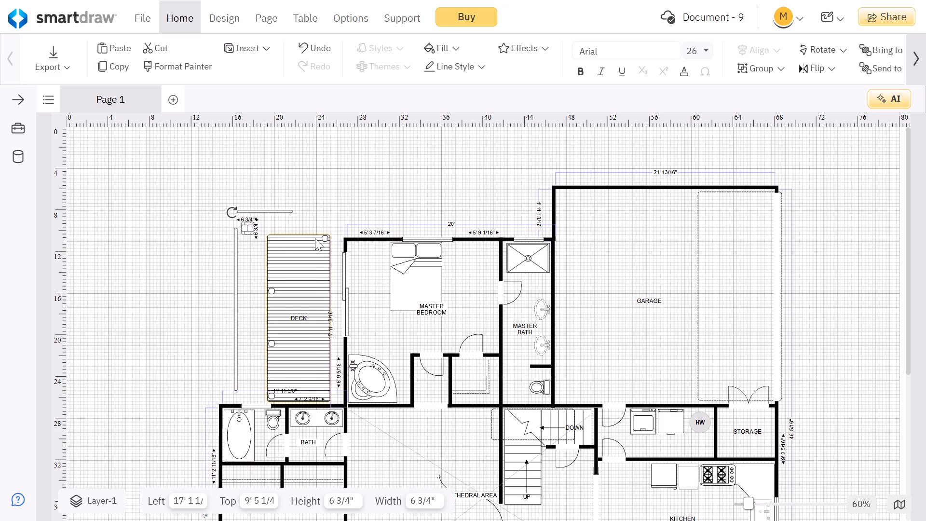
left_click_drag(323, 237, 299, 215)
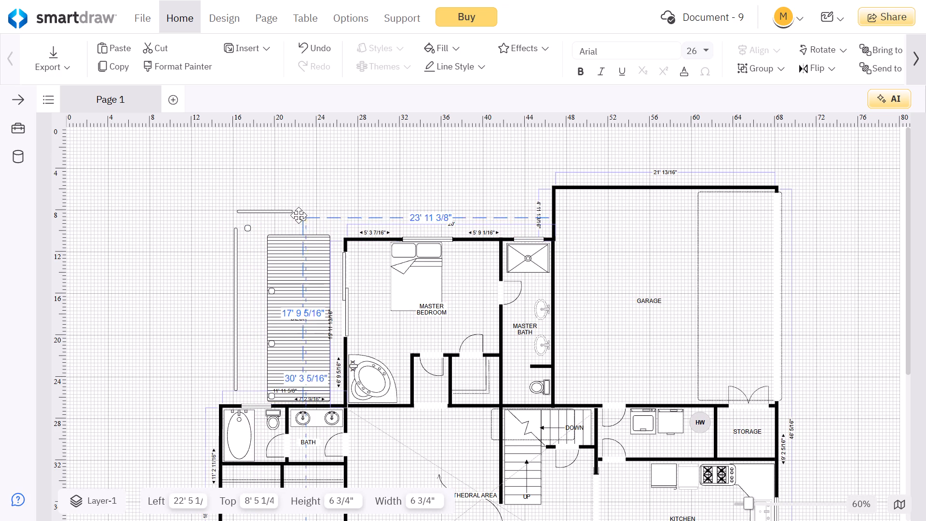
left_click_drag(299, 215, 300, 221)
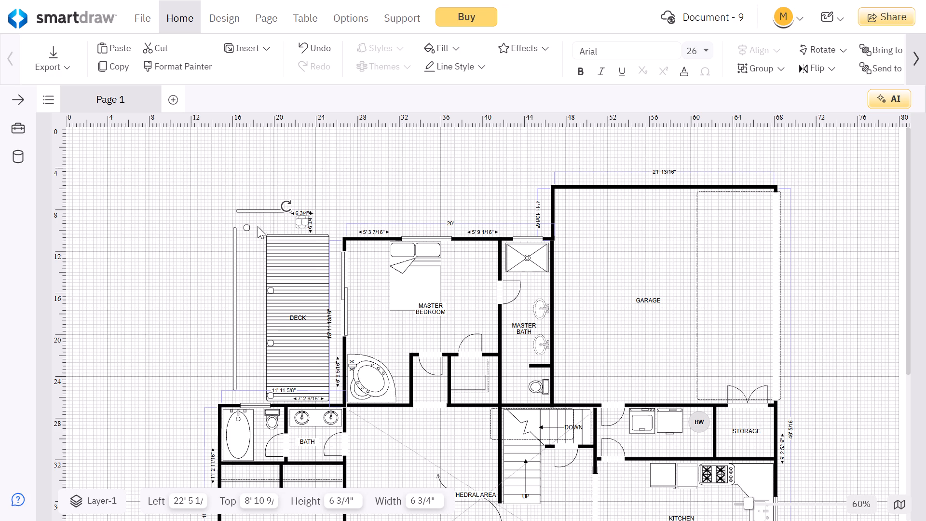
left_click_drag(247, 228, 242, 221)
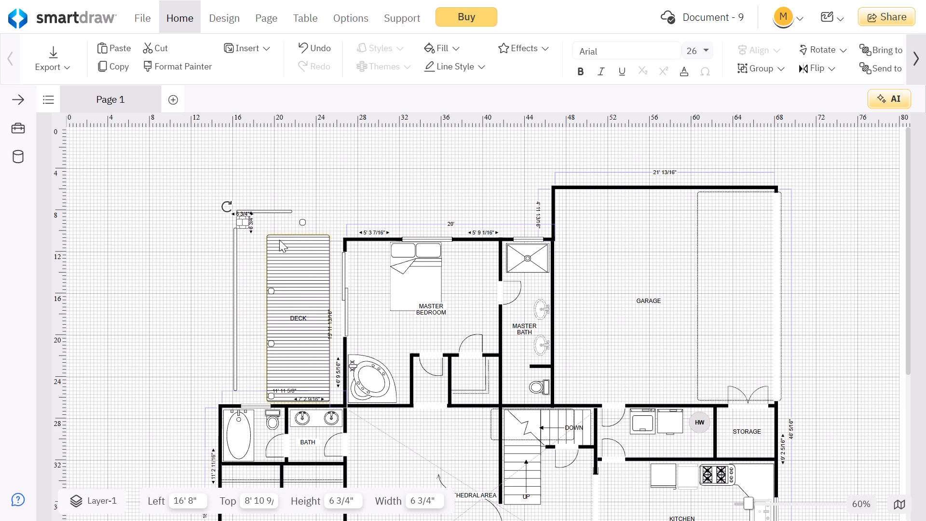
Move the deck's three remaining left-side posts beside the detached left railing, lined up at about 16' 8" from the left.
left_click_drag(279, 240, 258, 231)
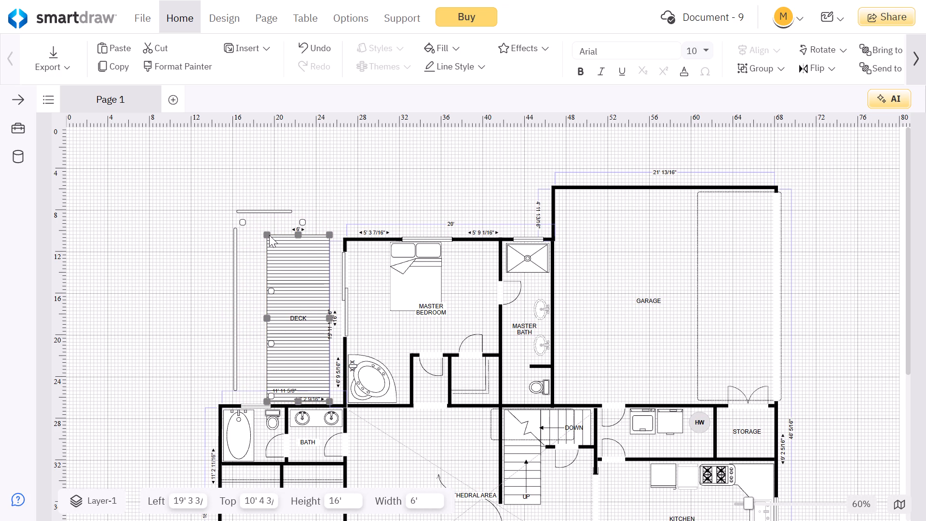
left_click_drag(269, 235, 256, 237)
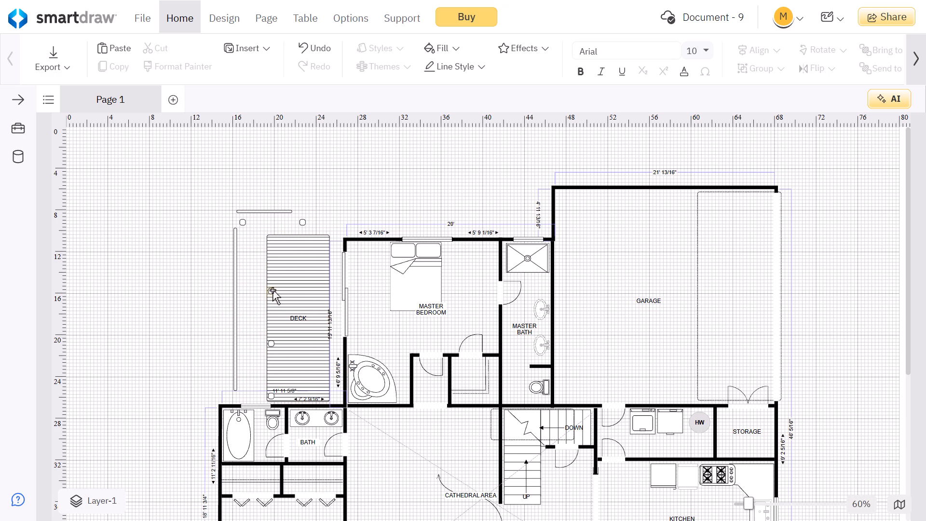
left_click_drag(272, 290, 243, 289)
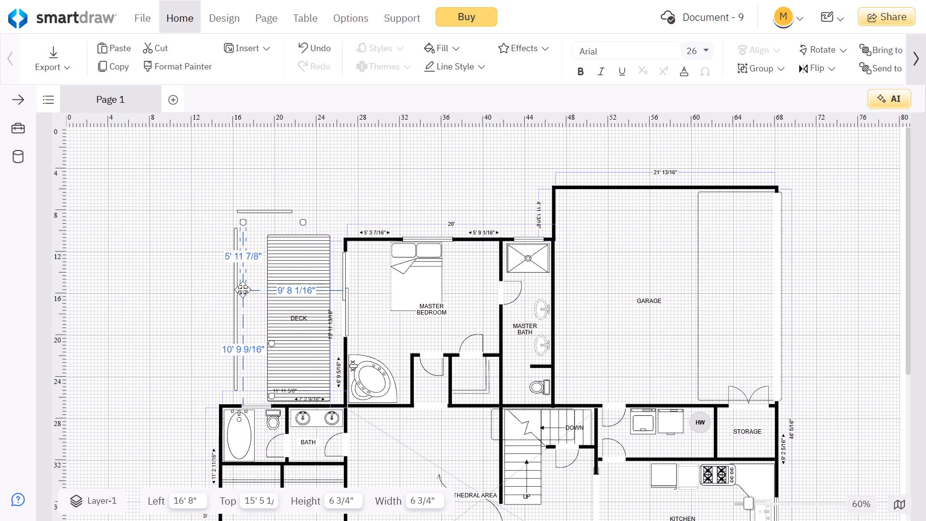
left_click_drag(243, 289, 242, 289)
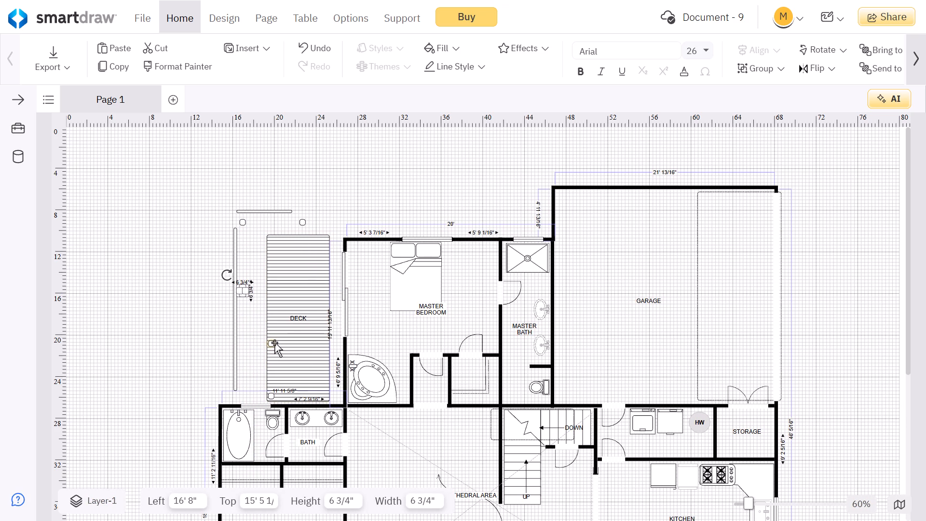
left_click_drag(274, 343, 248, 343)
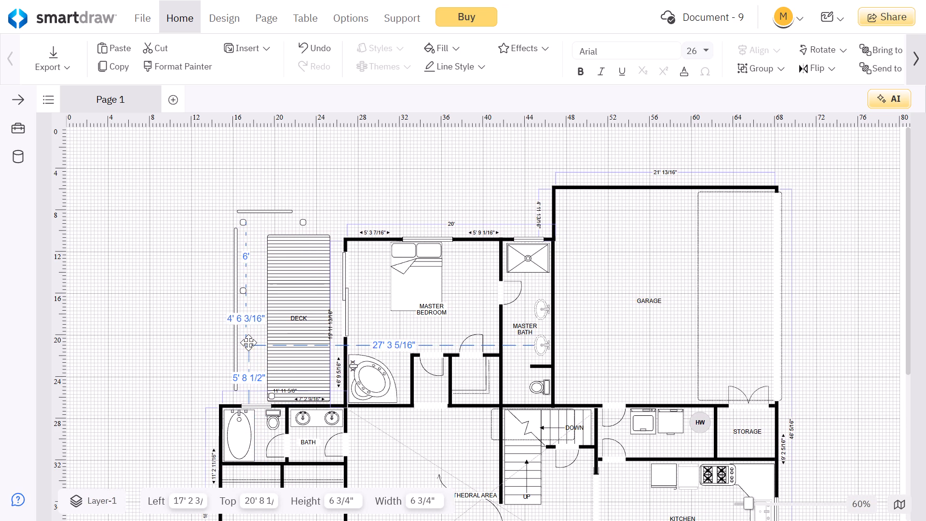
left_click_drag(248, 343, 247, 343)
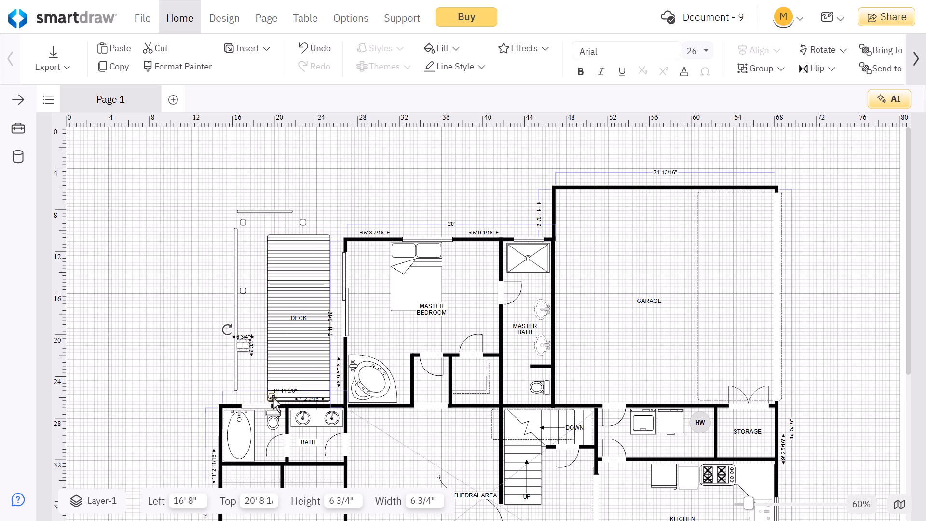
left_click_drag(273, 398, 245, 393)
left_click_drag(266, 375, 249, 372)
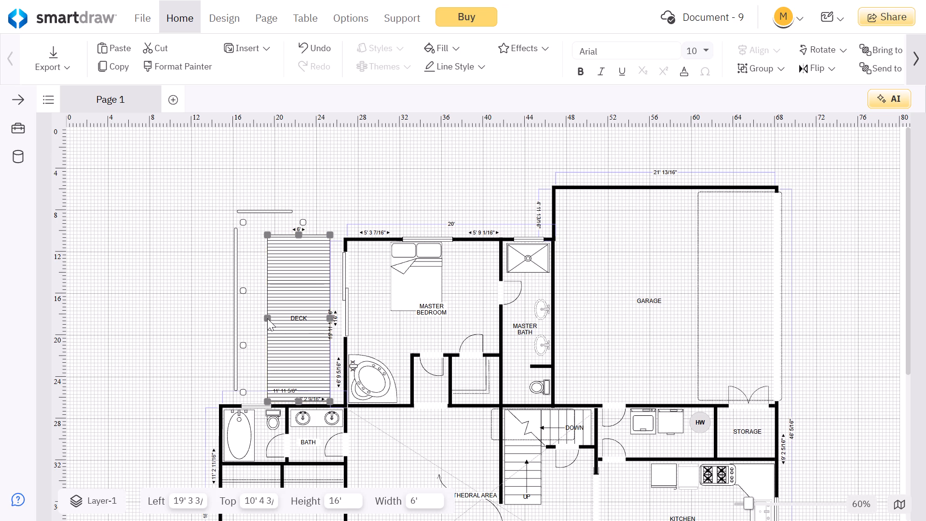
left_click_drag(267, 318, 239, 315)
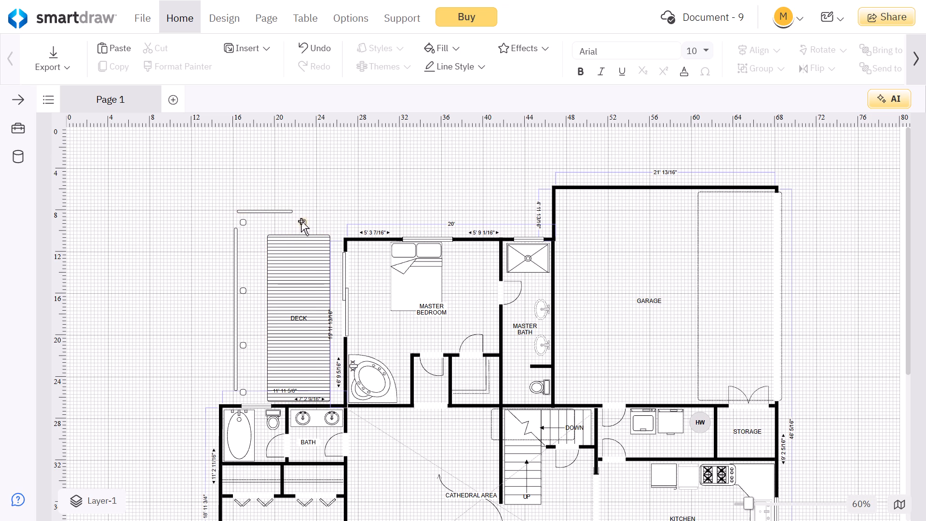
Shift the upper-right deck post to about 21' 5" from the left, under the end of the top railing.
left_click_drag(301, 221, 290, 220)
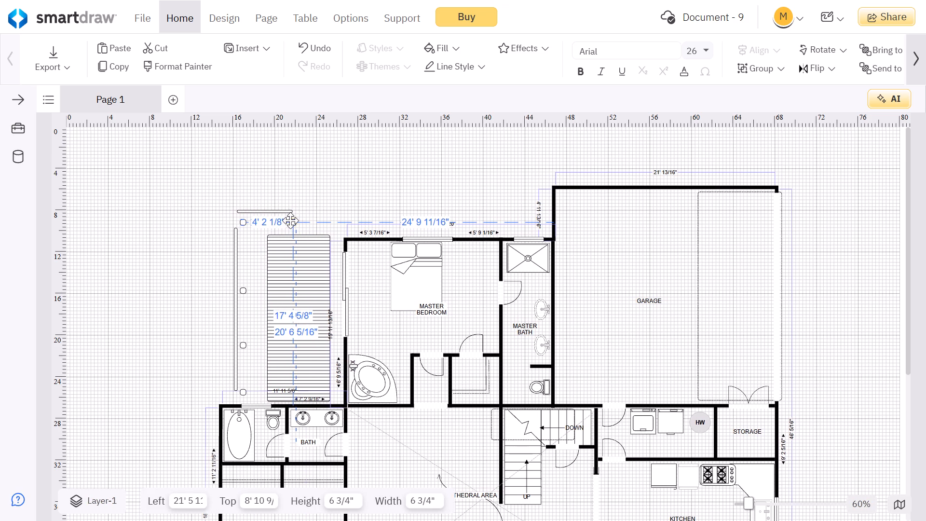
left_click_drag(290, 220, 290, 221)
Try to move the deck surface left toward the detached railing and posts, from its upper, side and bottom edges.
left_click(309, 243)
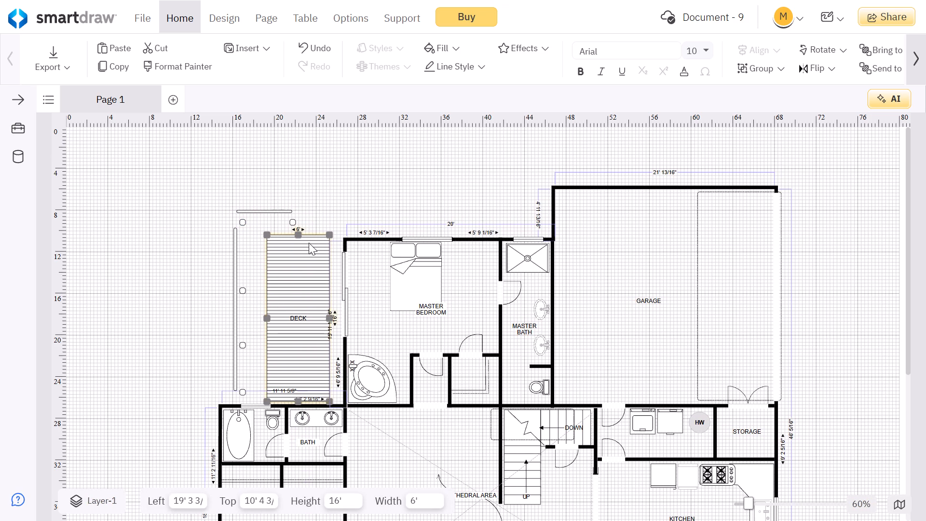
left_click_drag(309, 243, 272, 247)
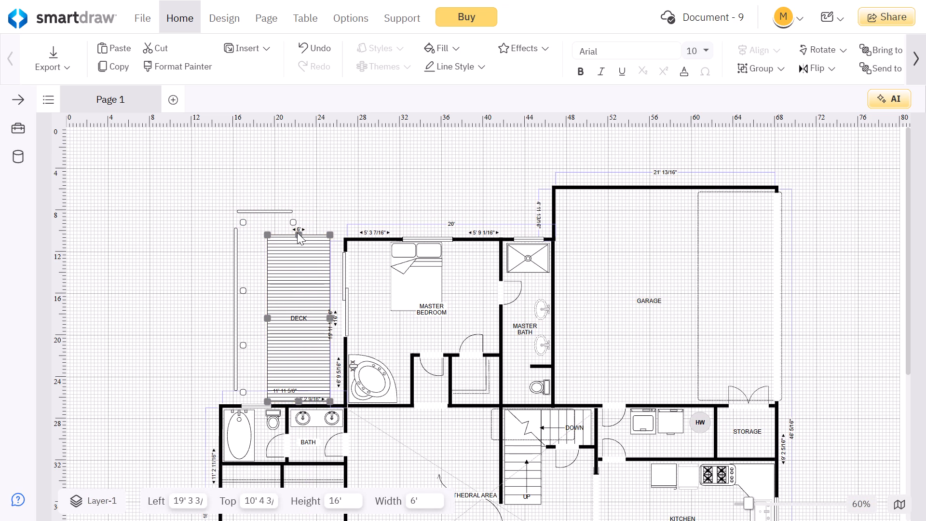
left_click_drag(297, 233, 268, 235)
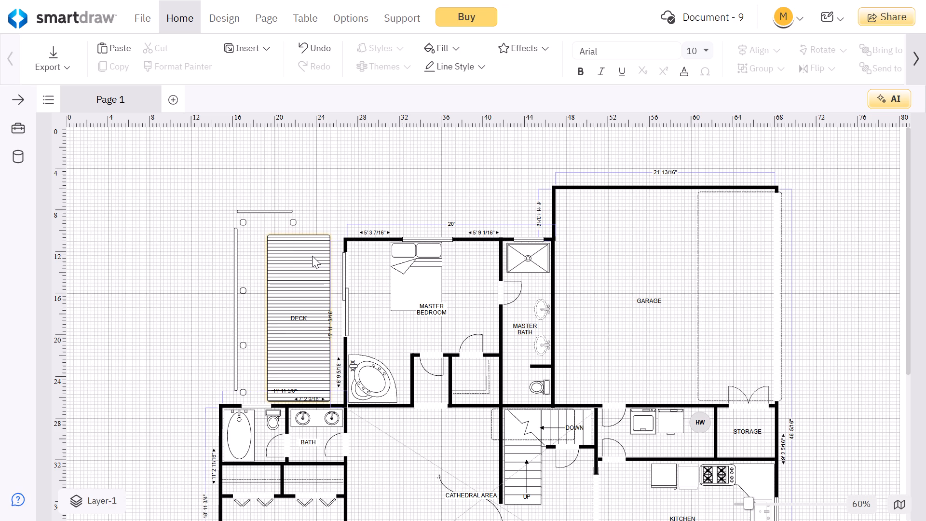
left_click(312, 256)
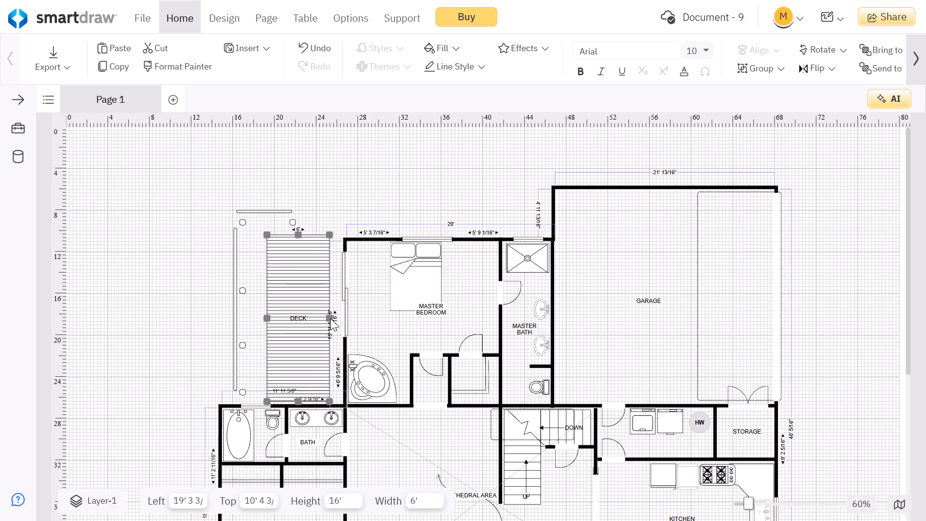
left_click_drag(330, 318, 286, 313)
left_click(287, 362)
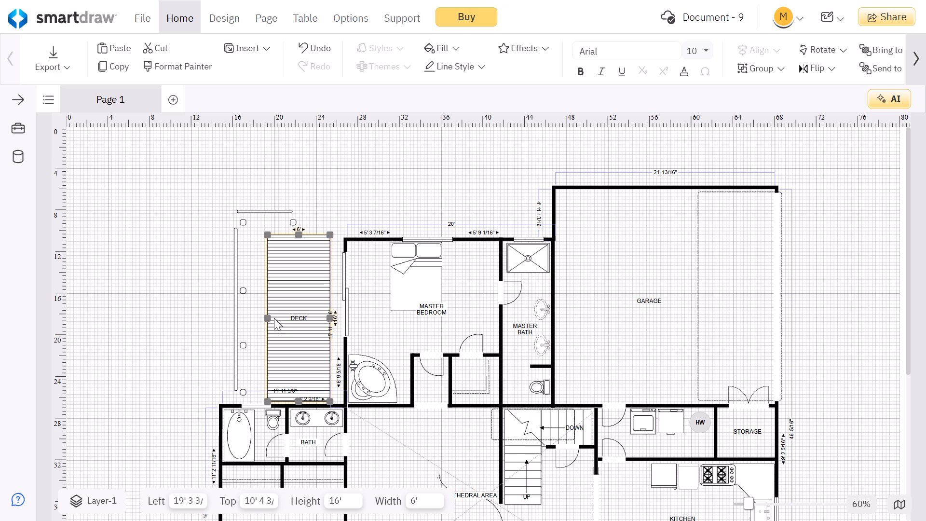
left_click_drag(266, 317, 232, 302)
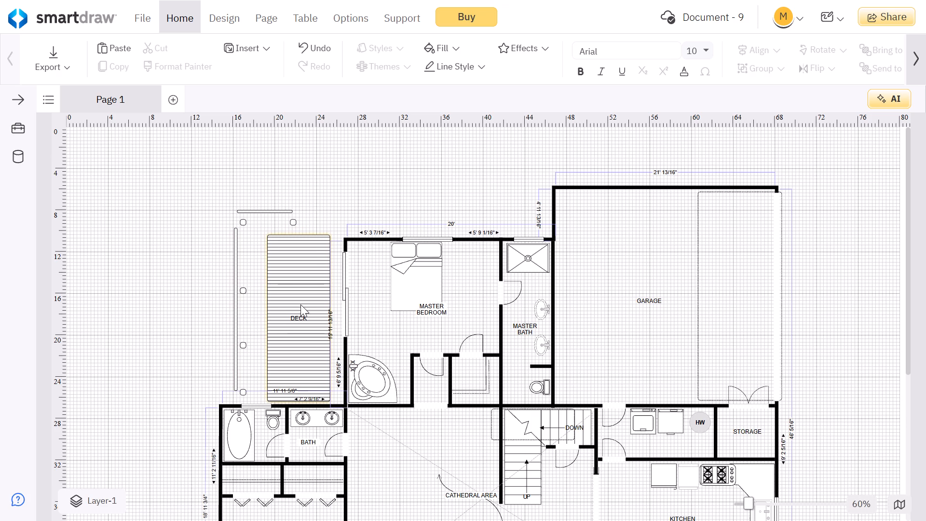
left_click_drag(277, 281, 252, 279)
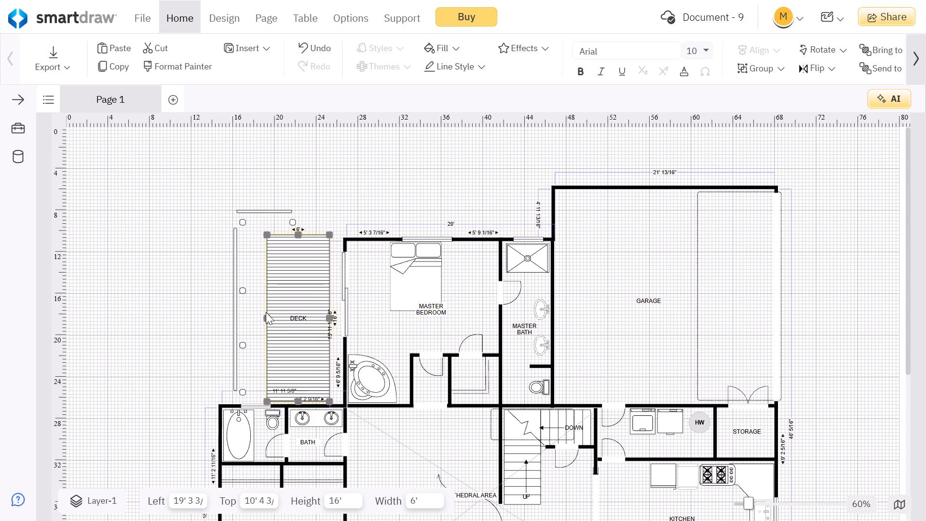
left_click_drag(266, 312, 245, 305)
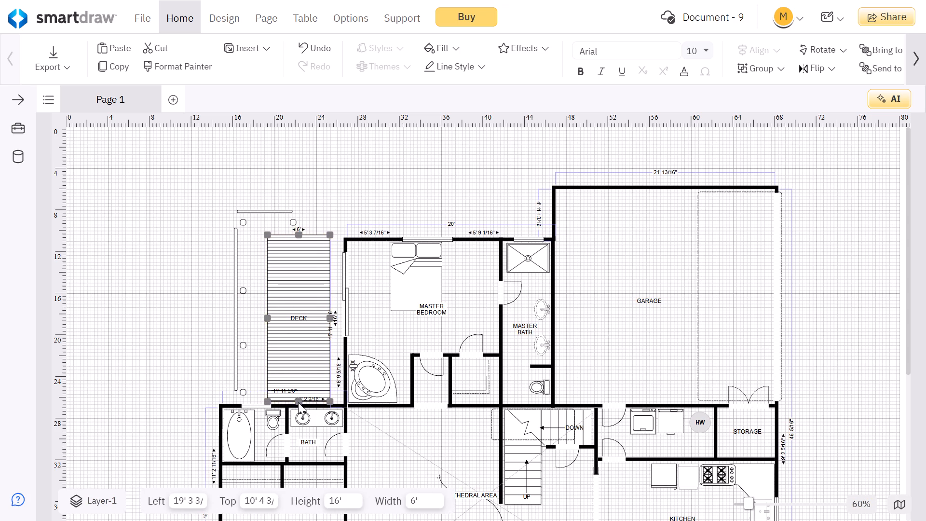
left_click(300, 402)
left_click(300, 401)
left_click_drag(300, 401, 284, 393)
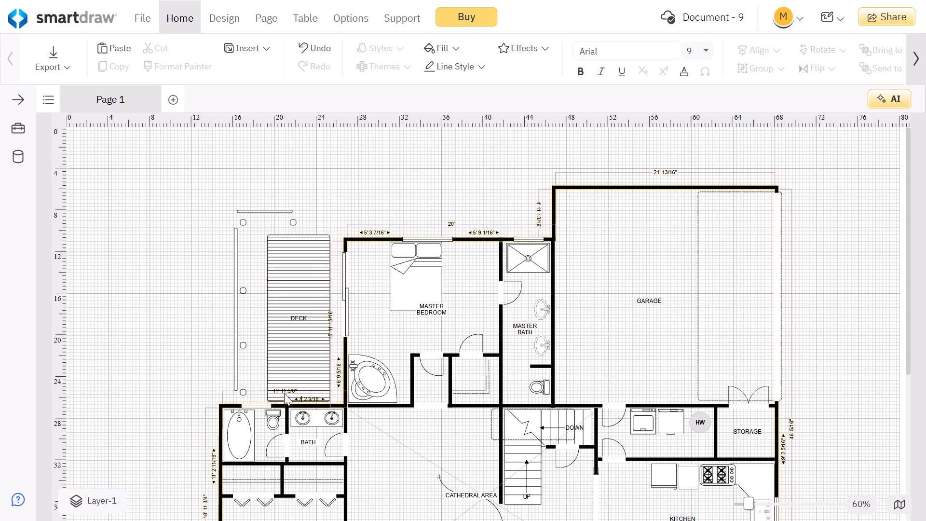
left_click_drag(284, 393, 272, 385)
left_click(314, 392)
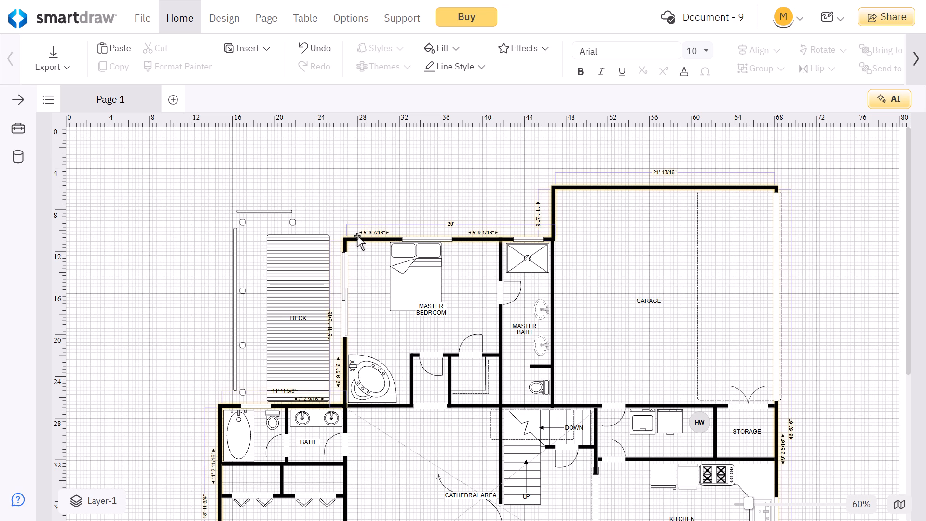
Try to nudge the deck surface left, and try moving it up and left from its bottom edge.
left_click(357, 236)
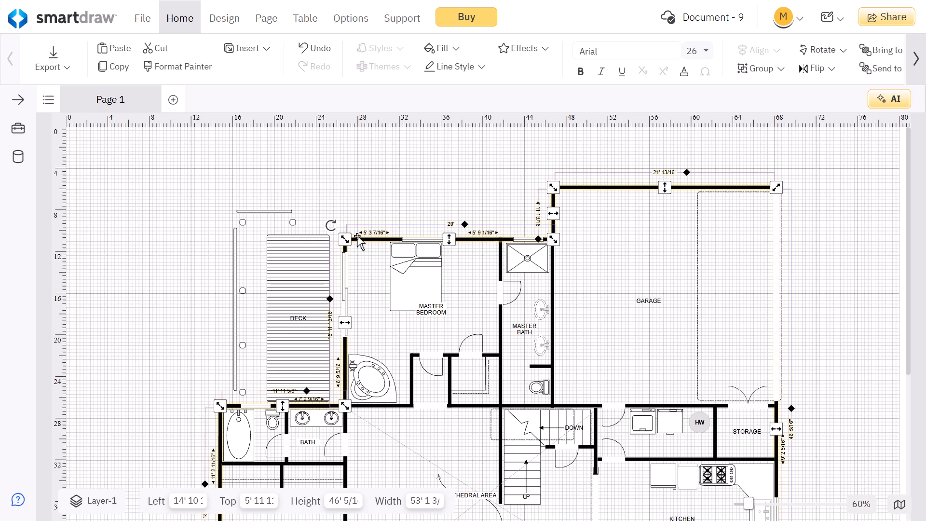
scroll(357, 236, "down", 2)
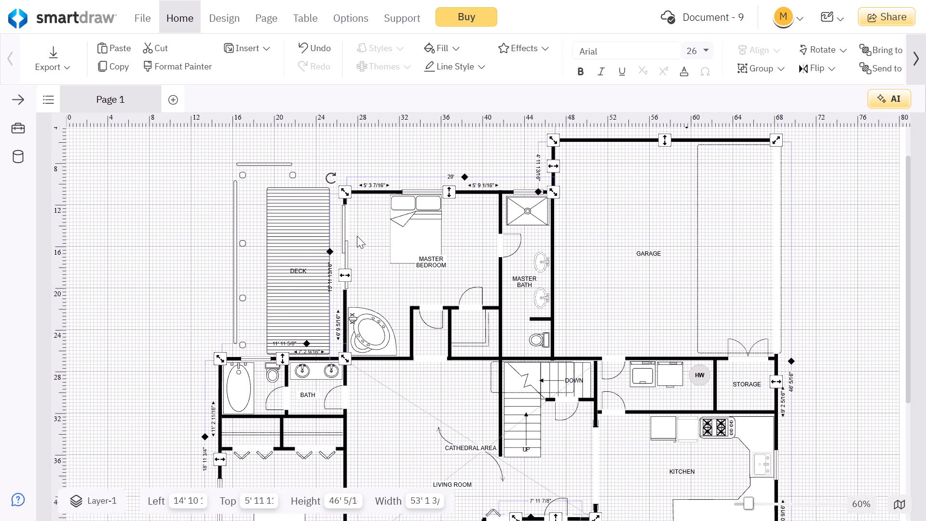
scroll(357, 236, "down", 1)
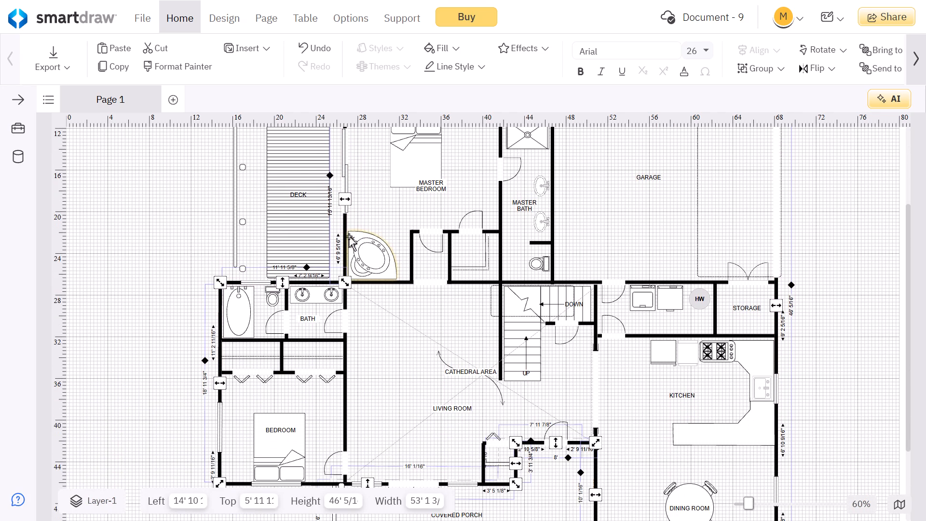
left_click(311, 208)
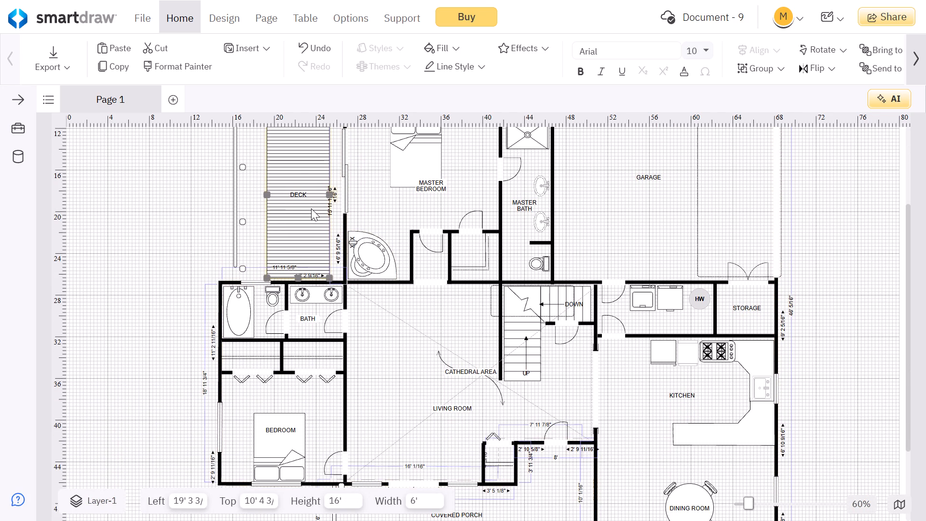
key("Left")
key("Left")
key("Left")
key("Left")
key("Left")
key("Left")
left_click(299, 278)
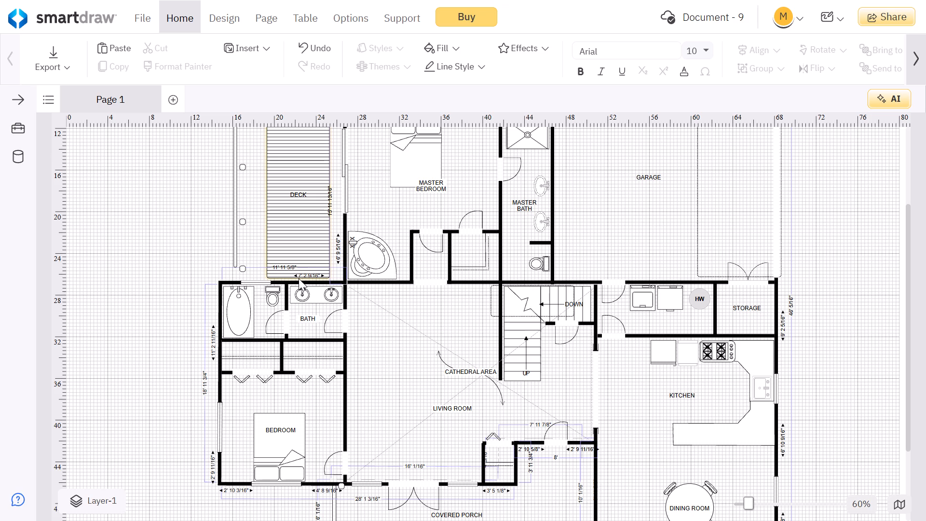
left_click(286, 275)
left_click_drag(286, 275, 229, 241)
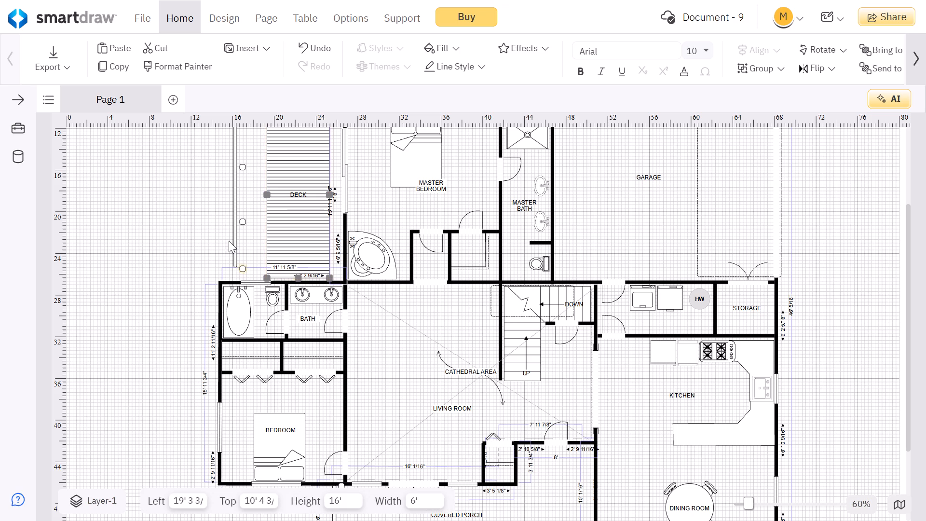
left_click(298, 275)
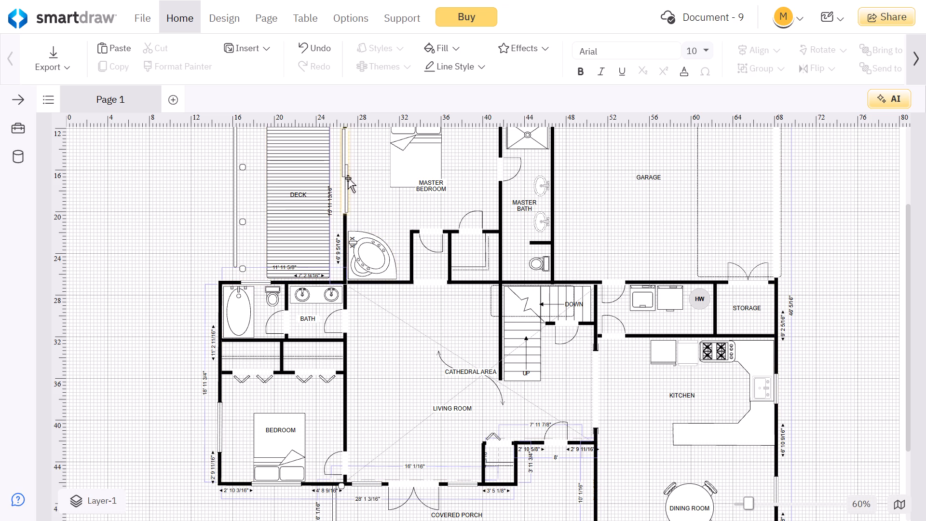
Move the house walls and their attached rooms up and slightly left, to Left 14' 8" and Top 5'.
scroll(348, 178, "up", 3)
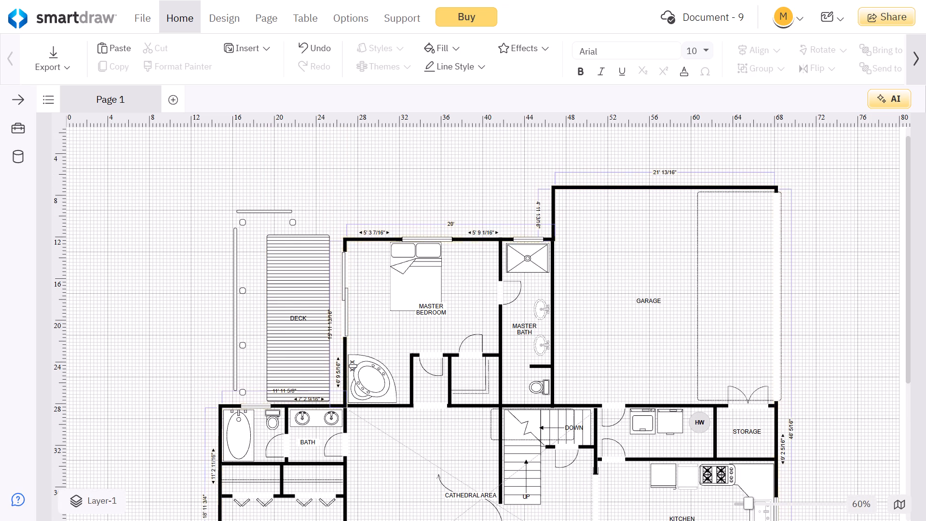
left_click_drag(361, 238, 357, 205)
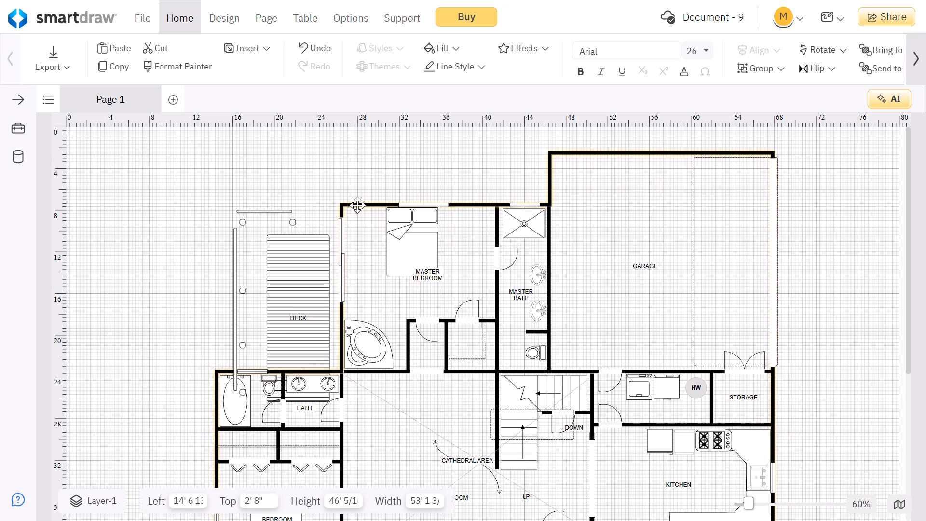
left_click_drag(357, 205, 360, 225)
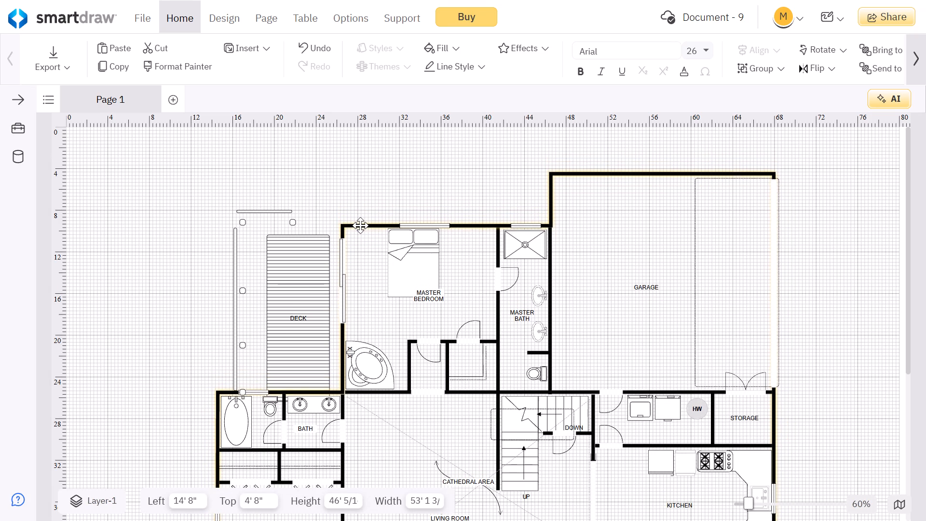
left_click_drag(360, 225, 358, 228)
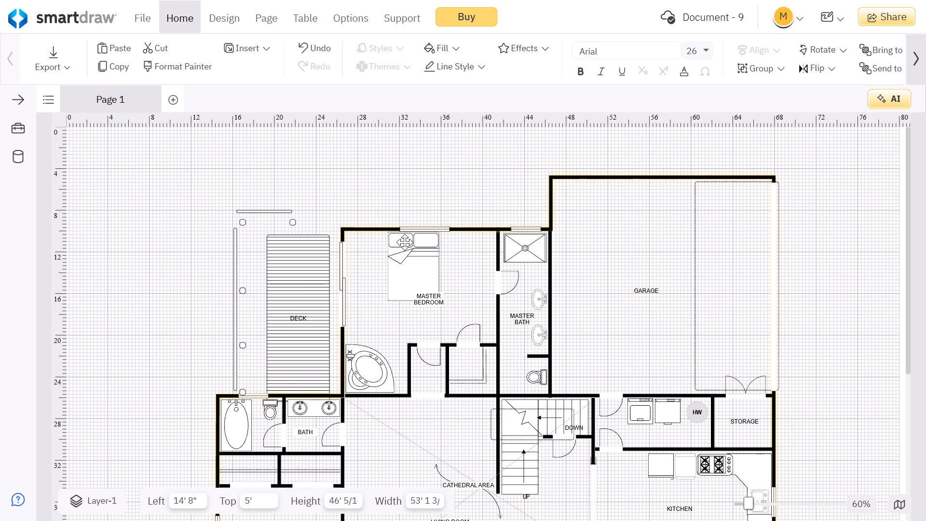
Move the master bedroom bed down from the upper wall, to about 30' 10" from the left and 11' 8" from the top.
left_click(403, 245)
left_click_drag(403, 245, 407, 259)
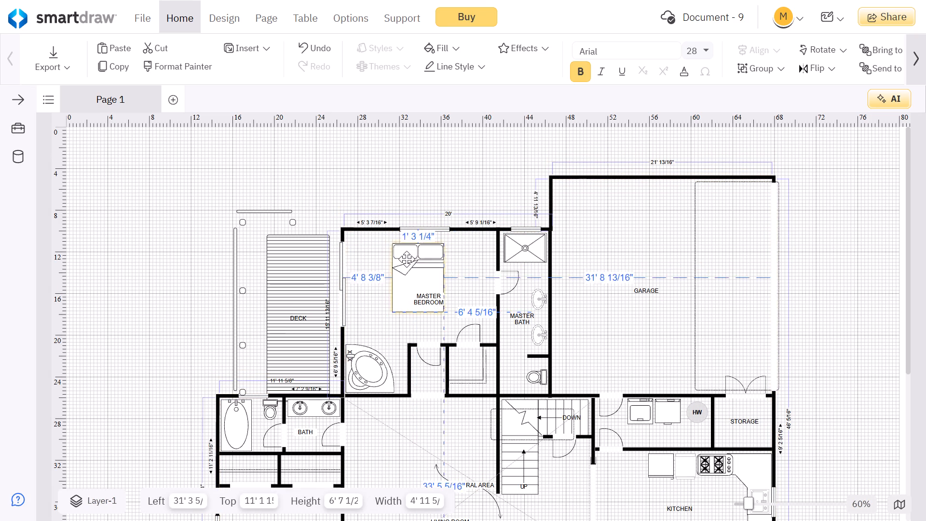
left_click_drag(407, 259, 404, 260)
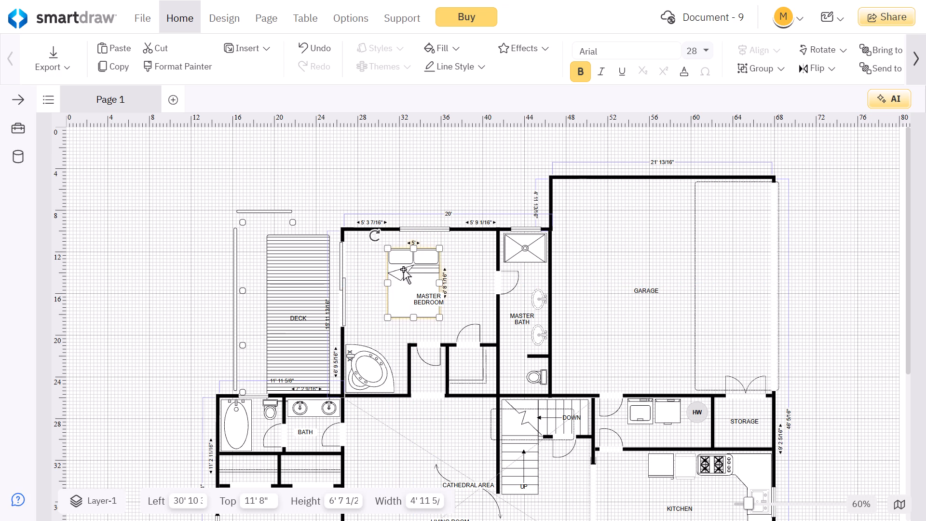
double_click(403, 269)
double_click(403, 269)
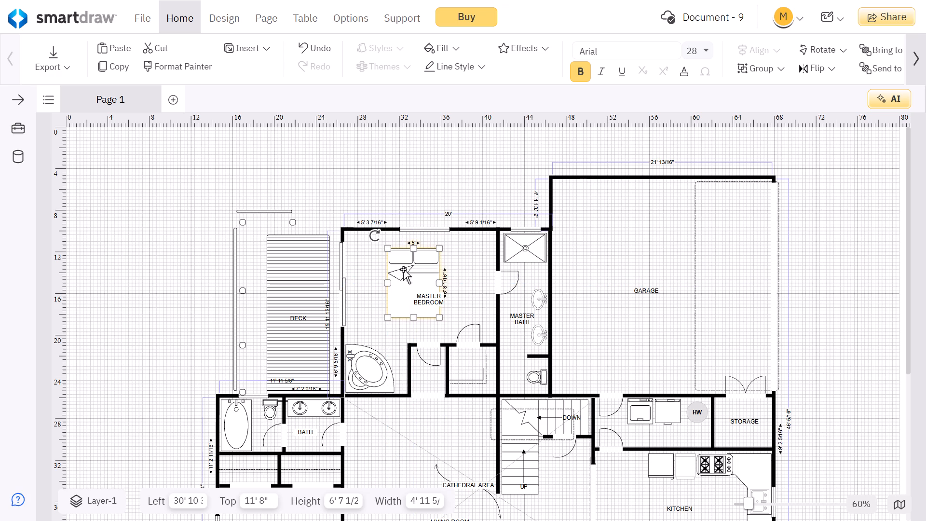
left_click(403, 269)
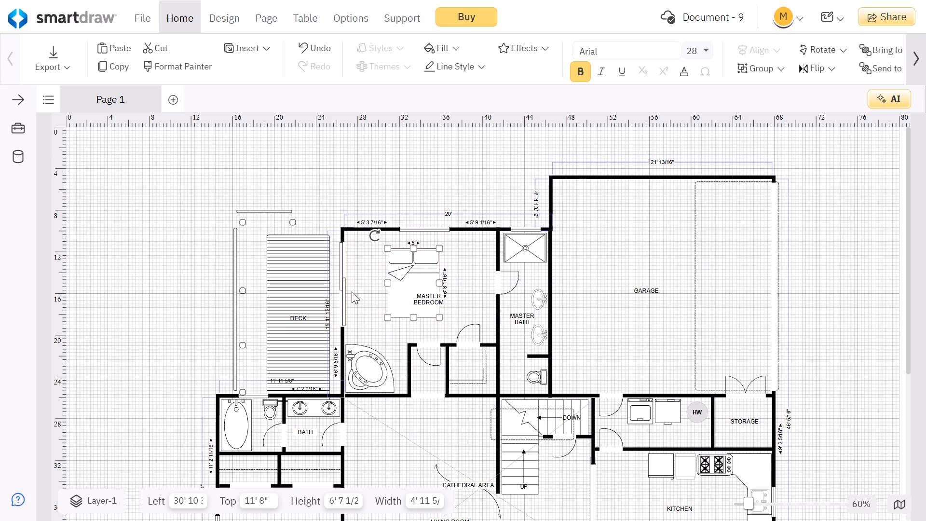
Detach the master bedroom's sliding door and reattach it to the deck-side wall, leaving 6' 10 1/2" of wall below it.
left_click_drag(345, 294, 356, 296)
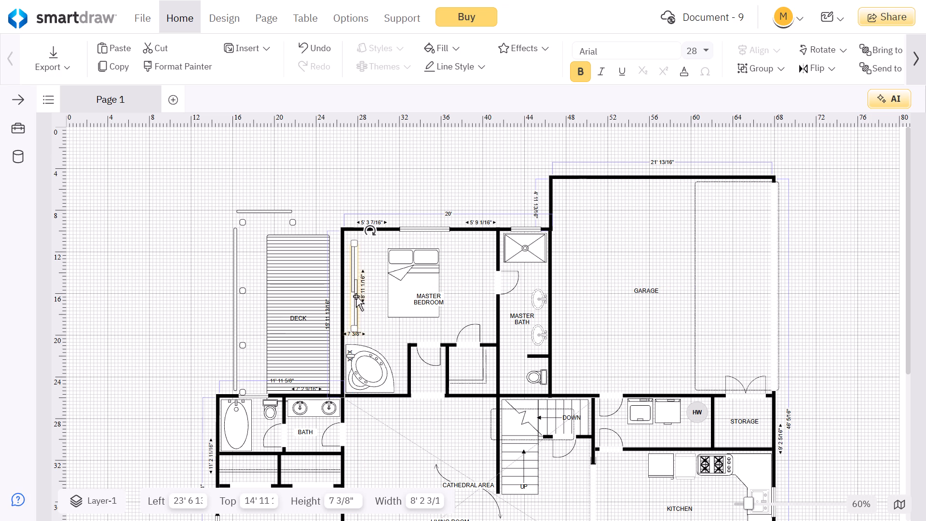
left_click_drag(356, 296, 344, 296)
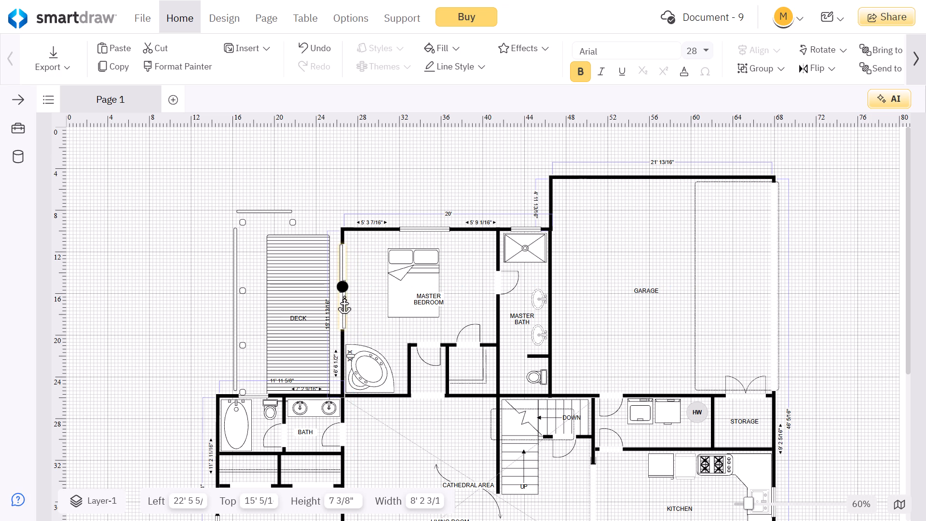
left_click_drag(344, 296, 344, 293)
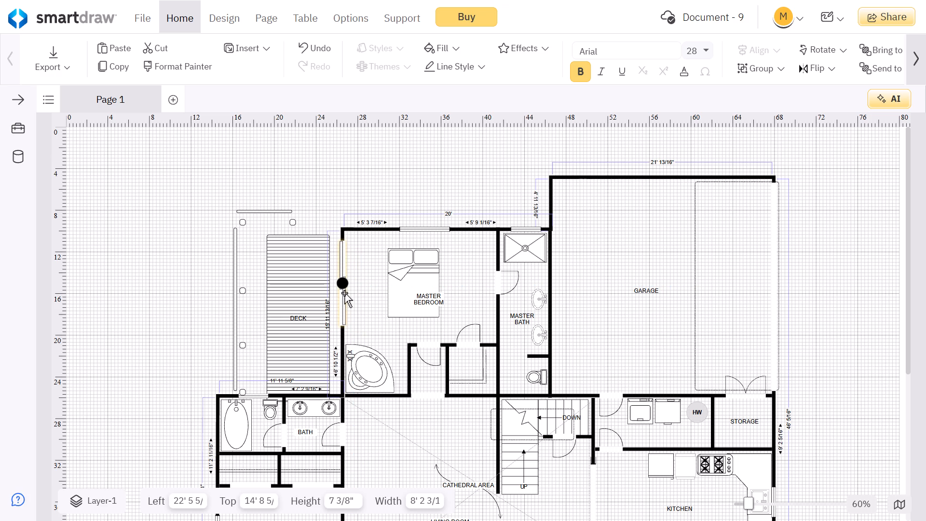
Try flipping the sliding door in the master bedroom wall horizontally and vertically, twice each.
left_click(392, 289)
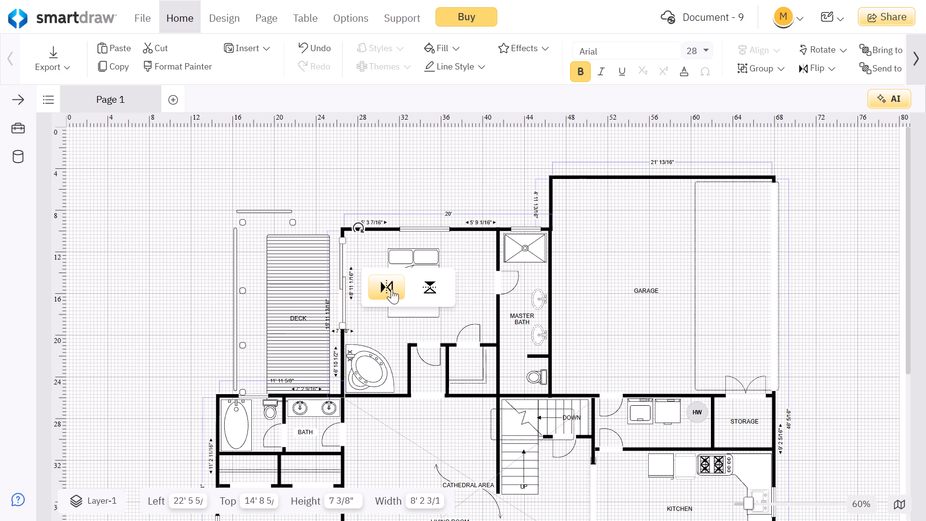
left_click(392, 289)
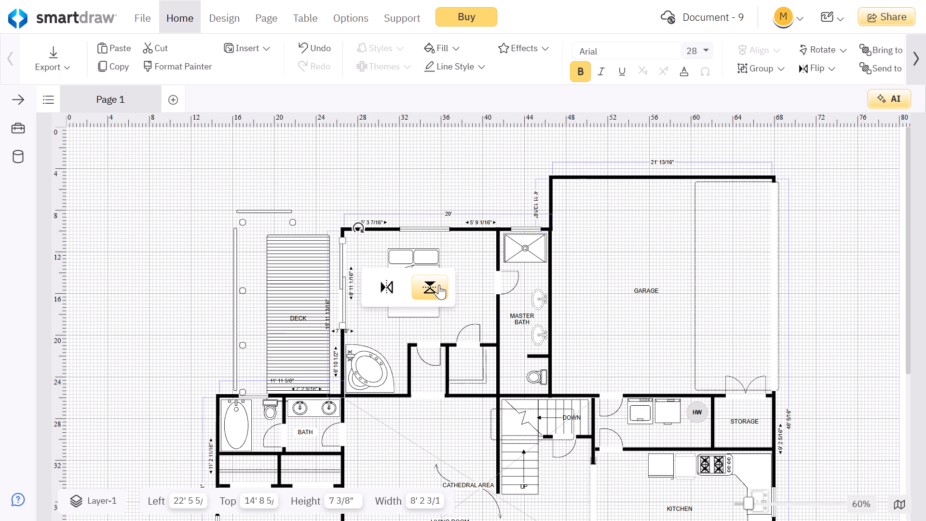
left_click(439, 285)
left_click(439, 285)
Move the master bedroom's corner tub up and right, away from the walls, to about Left 27' 8" and Top 19' 4".
left_click(364, 354)
left_click_drag(364, 354, 374, 340)
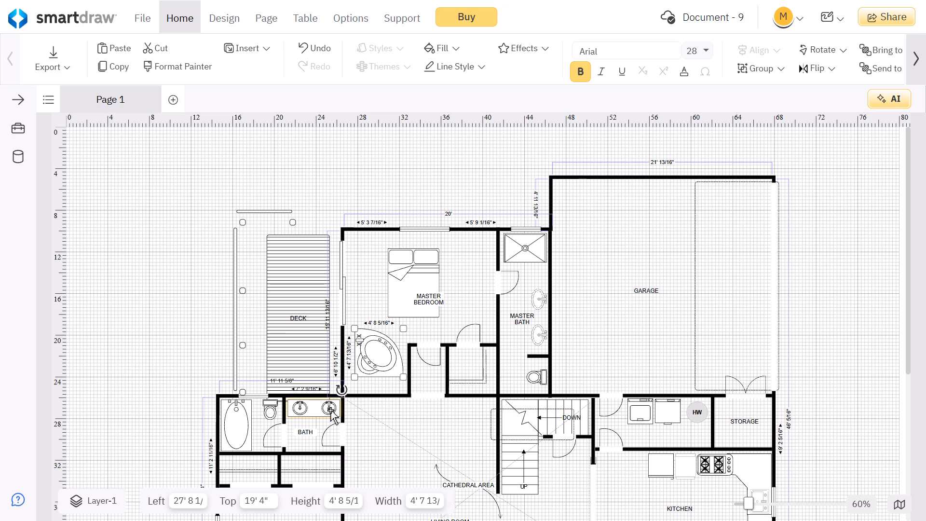
Move the bath's double-sink vanity slightly down and left, to about Left 20' 10" and Top 26' 8".
left_click_drag(330, 410, 328, 415)
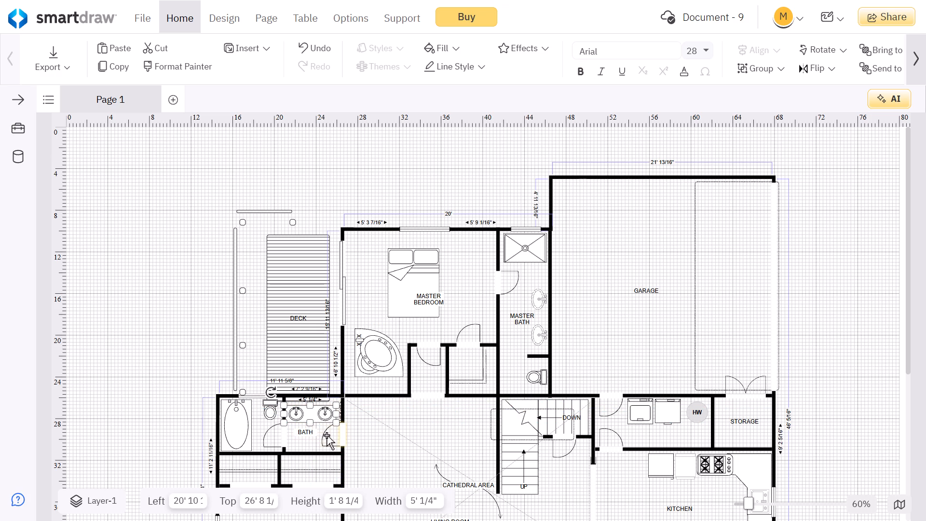
Move the two outer posts of the covered porch steps down to Top 56', at about Left 41' 8" and 48' 9".
left_click(327, 435)
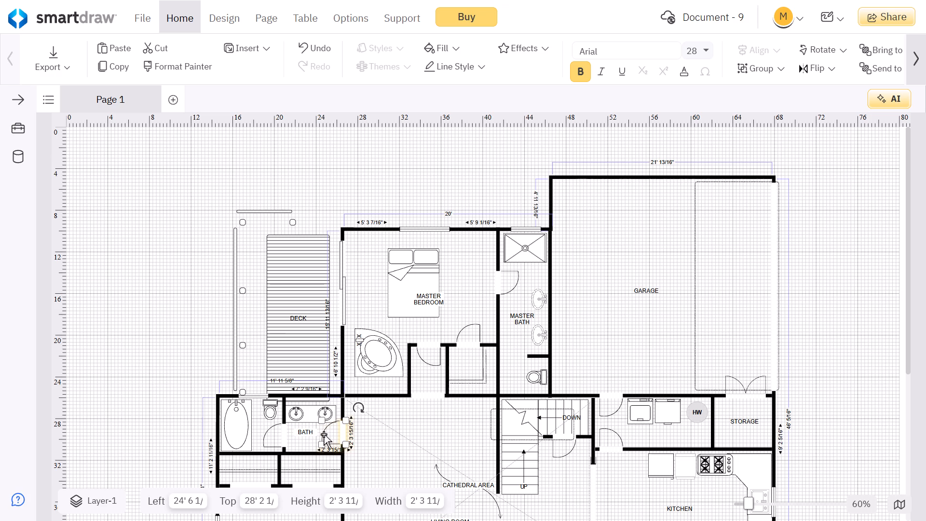
scroll(336, 342, "down", 1)
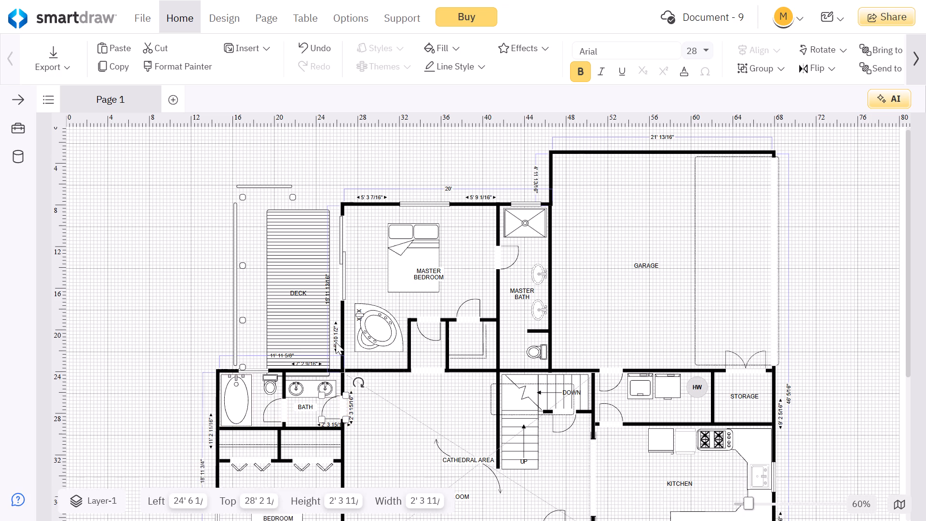
scroll(336, 342, "down", 5)
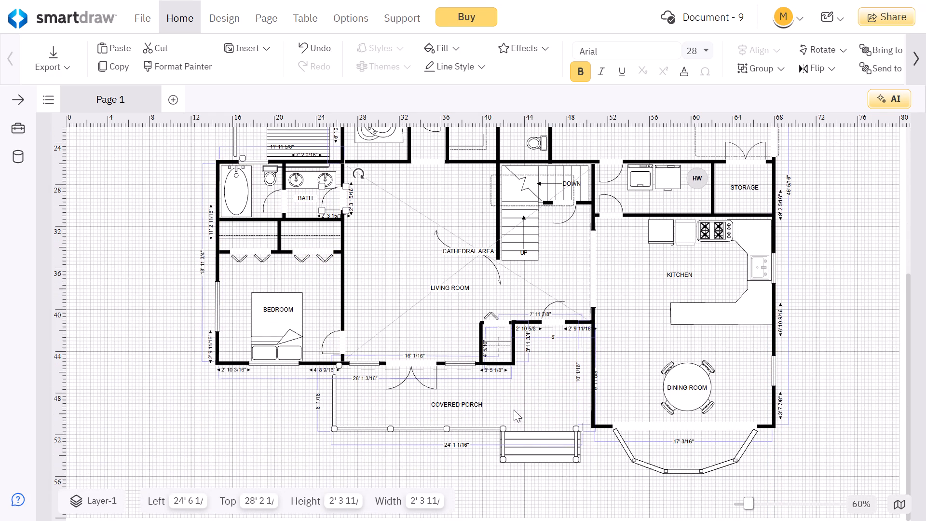
left_click(512, 460)
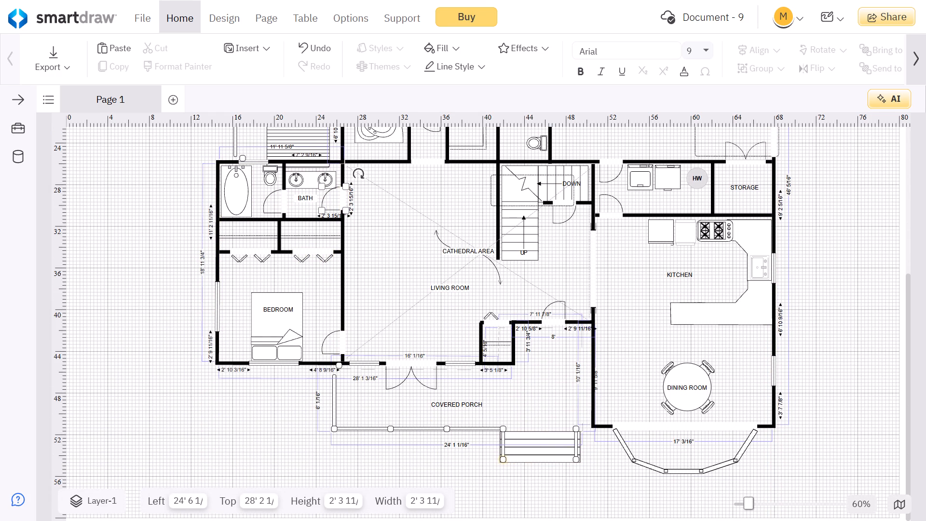
left_click_drag(502, 458, 499, 466)
left_click_drag(504, 458, 504, 478)
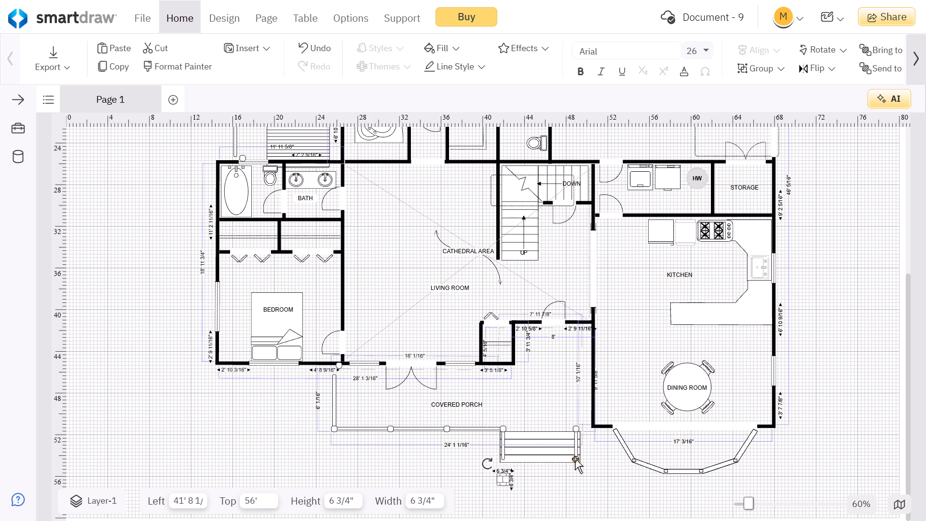
left_click_drag(575, 459, 576, 478)
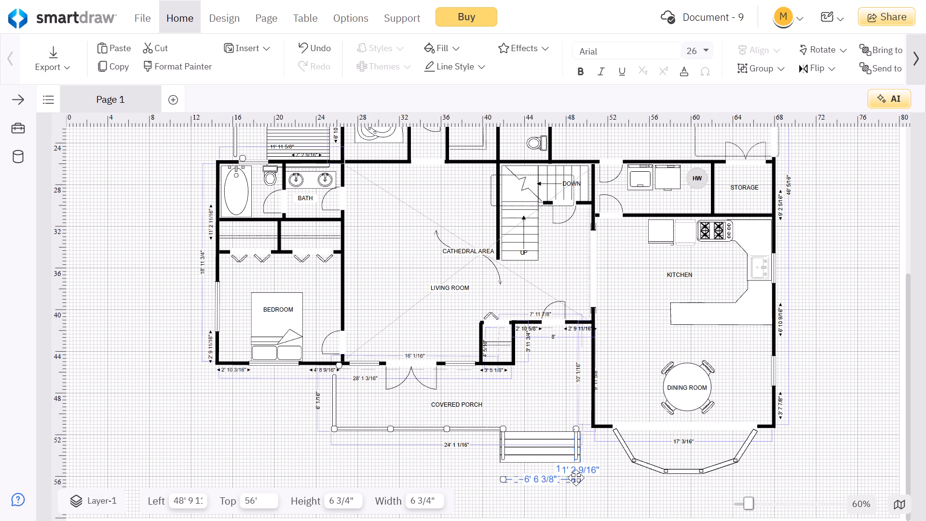
left_click_drag(576, 478, 576, 480)
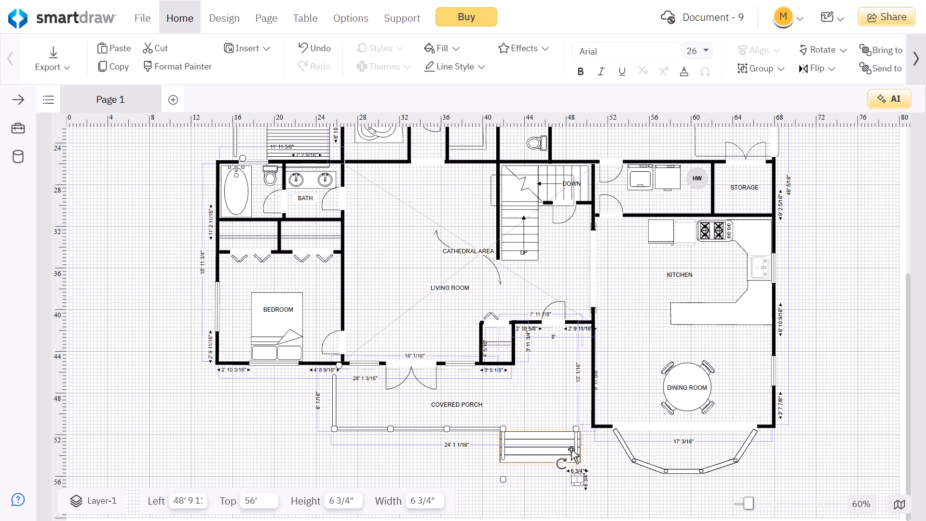
Shift the house walls down and slightly left, to about Left 14' 2" and Top 6'.
scroll(598, 428, "down", 1)
left_click_drag(600, 427, 600, 438)
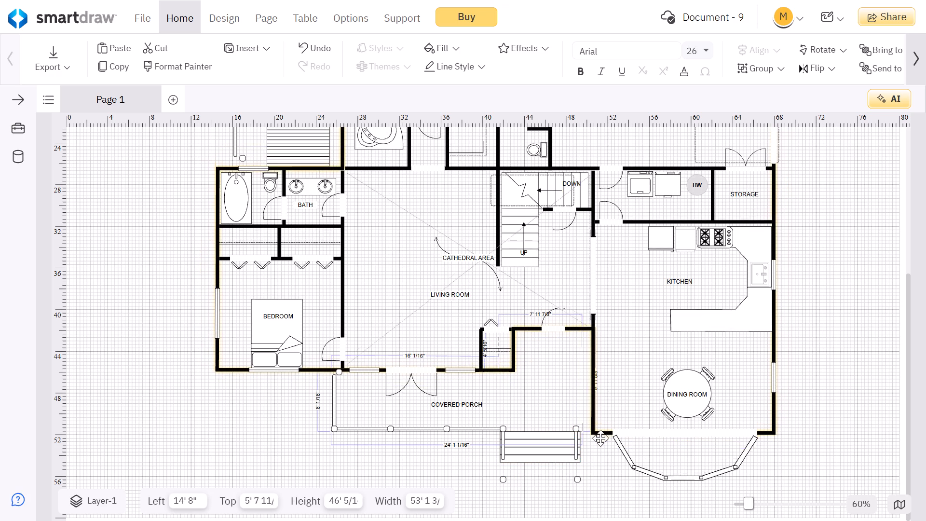
left_click_drag(600, 438, 595, 438)
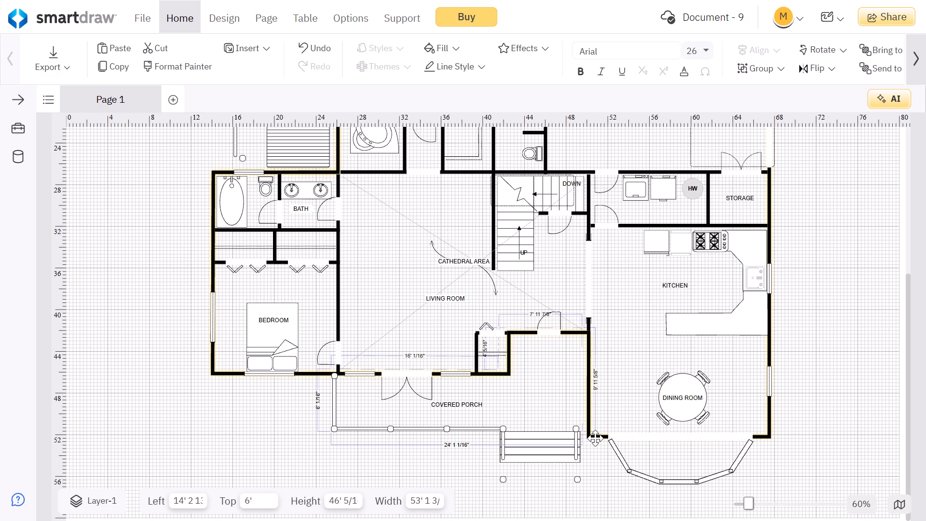
left_click_drag(595, 438, 595, 437)
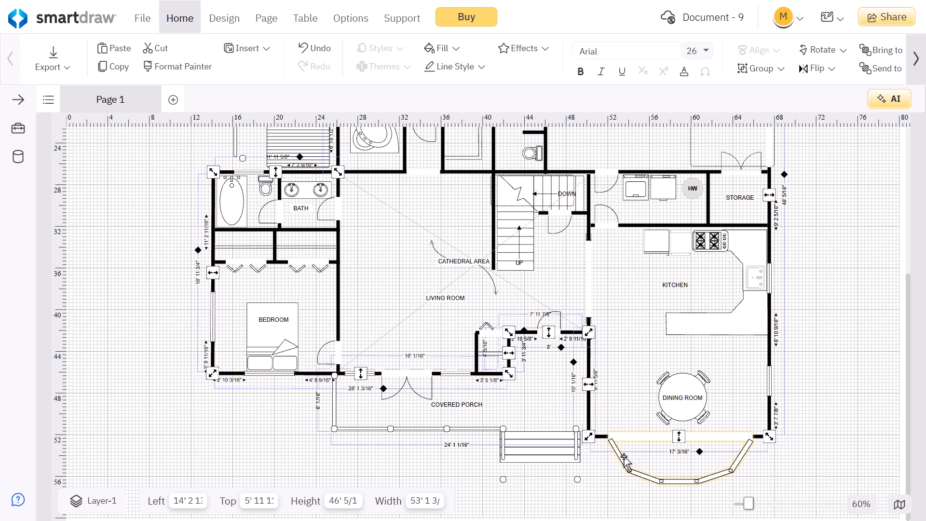
Widen the dining room's bay window on both sides to about 16' 8", with its left edge at about 50' 8".
left_click(624, 456)
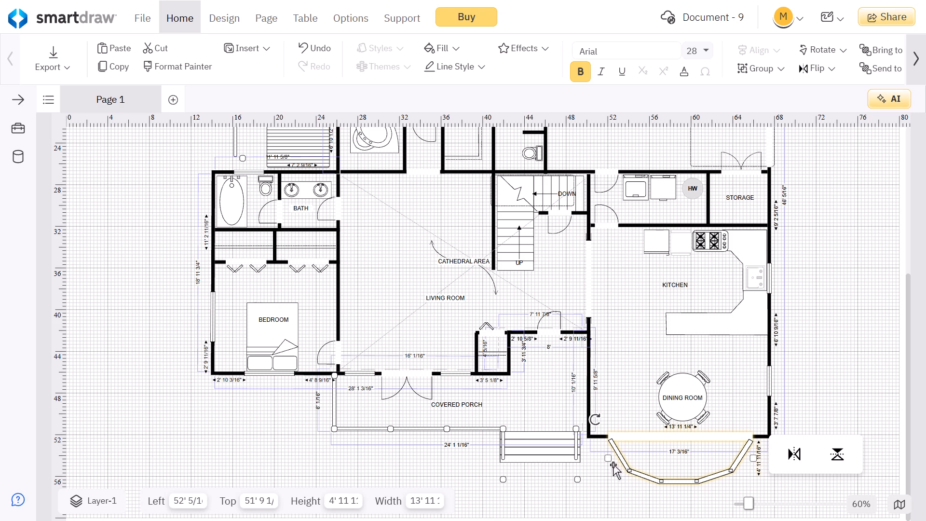
left_click_drag(606, 461, 595, 461)
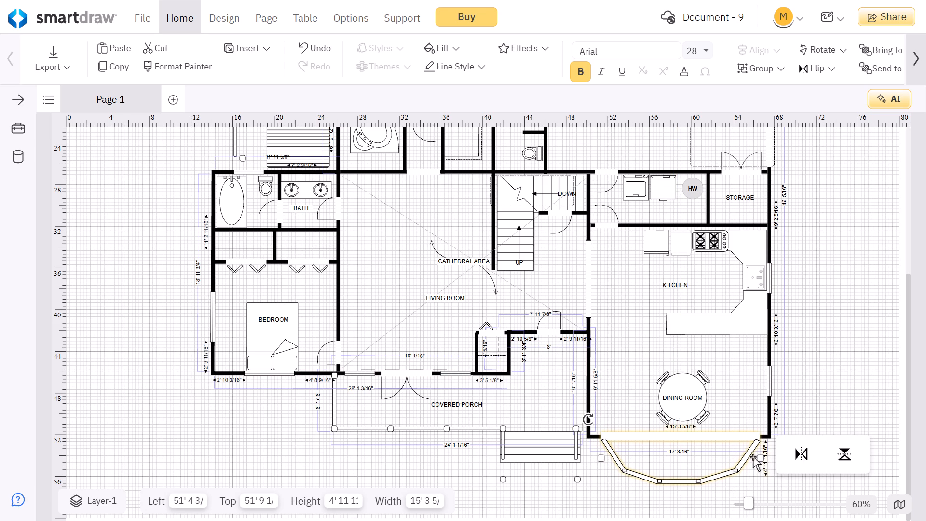
left_click_drag(762, 458, 765, 456)
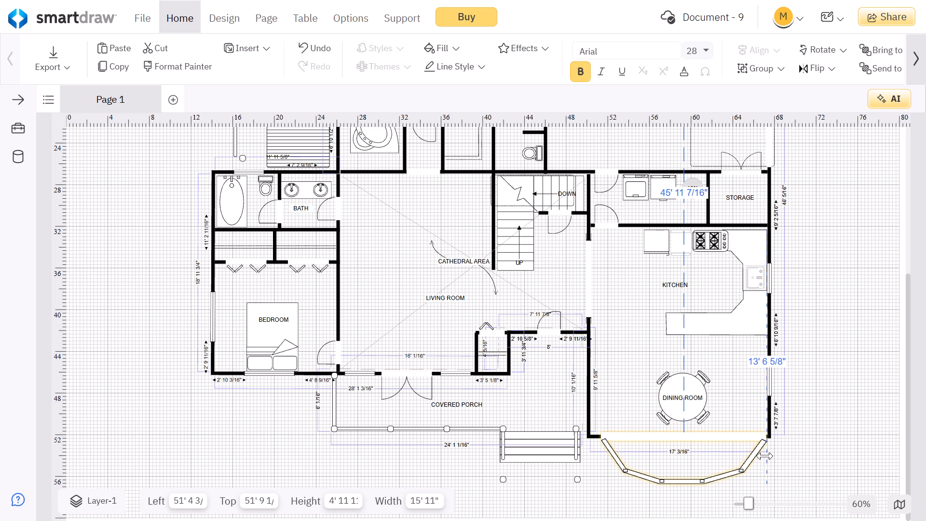
left_click_drag(765, 456, 766, 453)
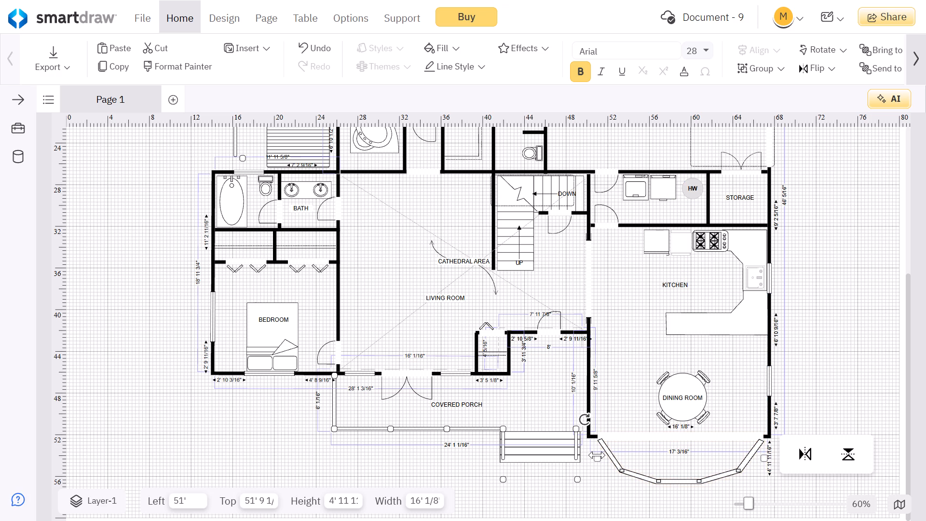
left_click_drag(597, 455, 591, 454)
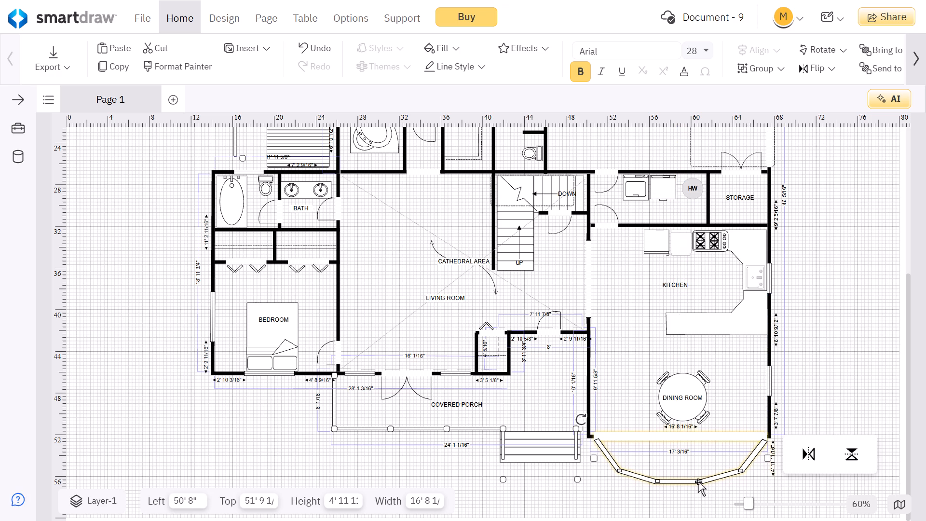
left_click_drag(699, 480, 700, 481)
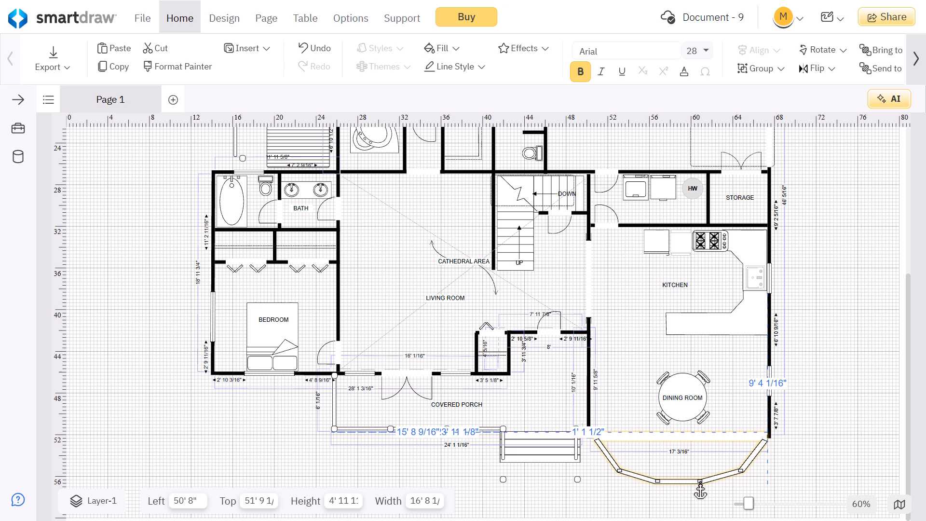
left_click_drag(700, 481, 700, 485)
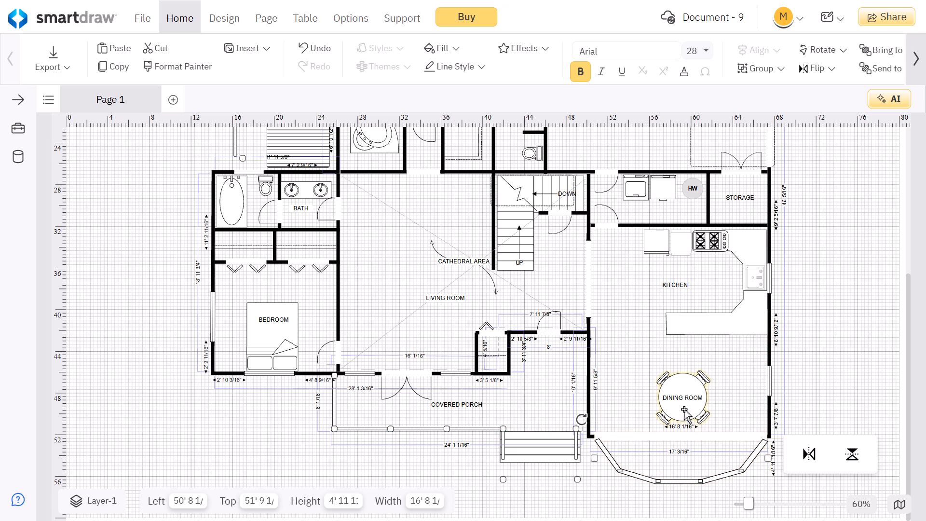
Move the dining room table and chairs slightly down and left, to about Left 55' 8" and Top 45' 11".
left_click_drag(681, 405, 675, 411)
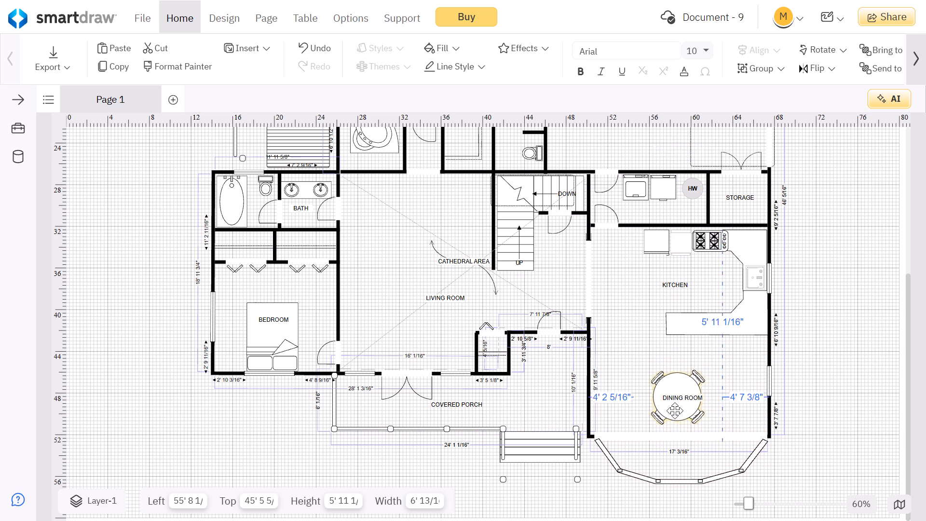
left_click_drag(675, 411, 676, 412)
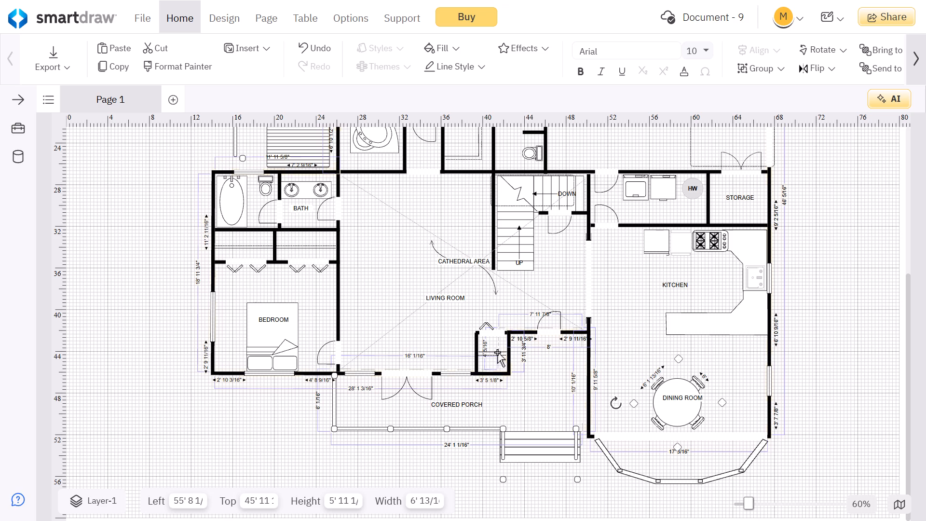
Rotate the small closet's vertical wall on the living room side until it lies horizontal.
left_click(476, 353)
left_click(476, 353)
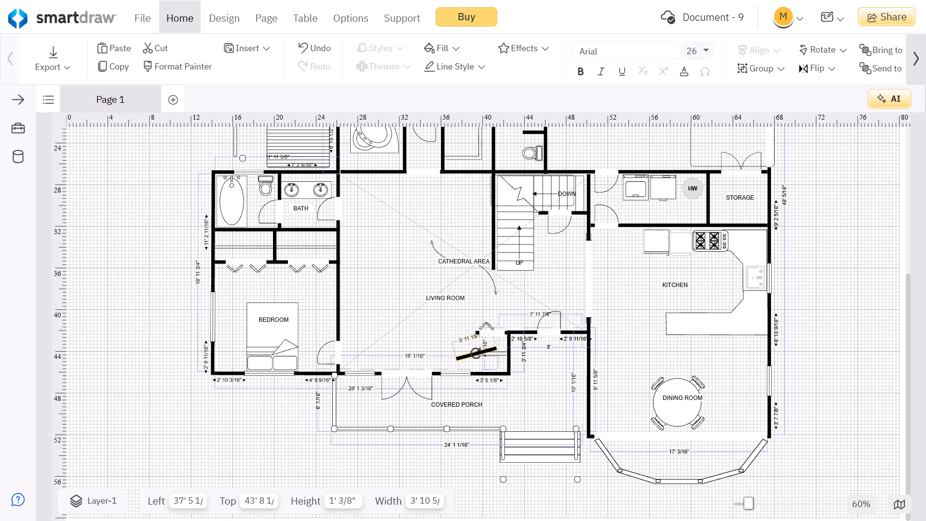
left_click(476, 353)
left_click(476, 353)
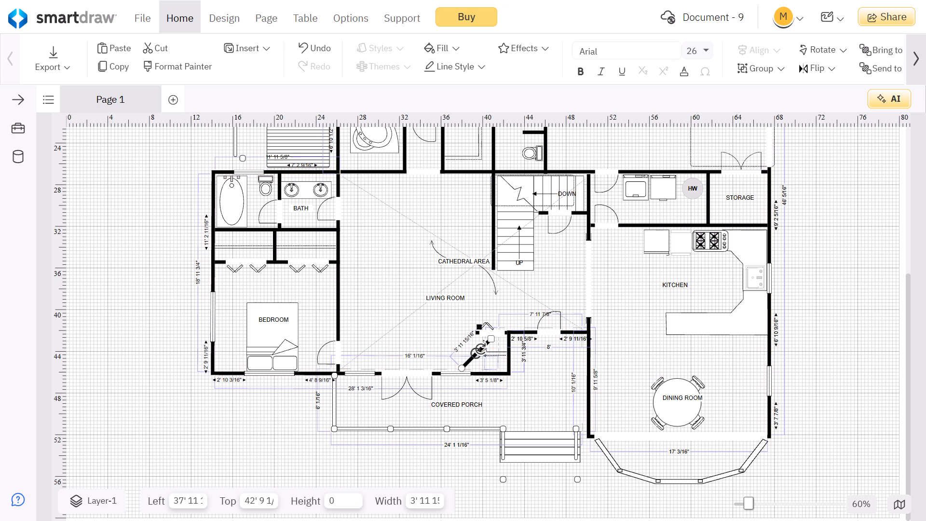
left_click(476, 353)
left_click(476, 353)
left_click(476, 353)
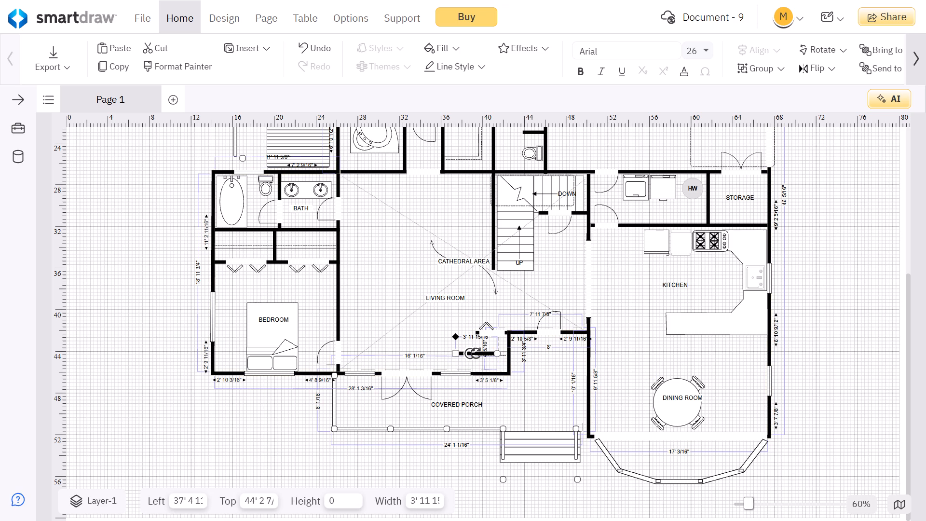
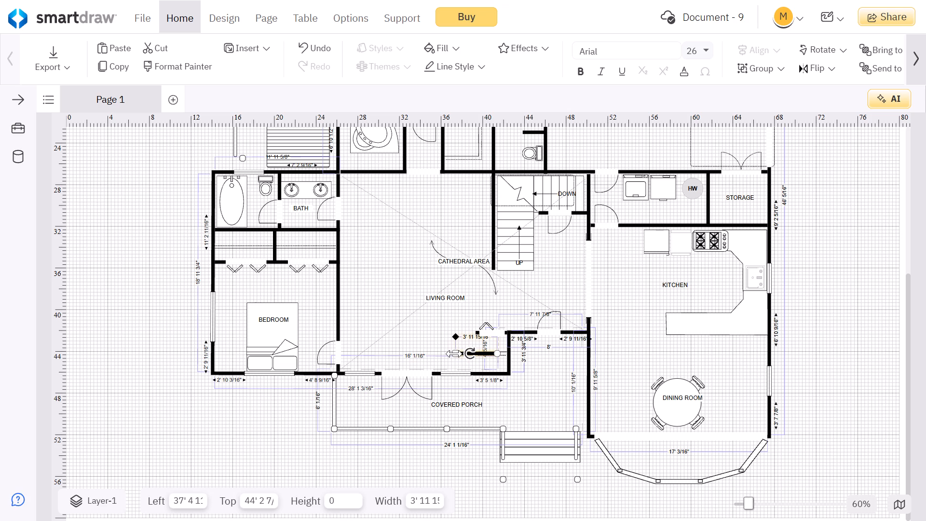
Lengthen the closet's horizontal wall toward the living room to 5' 4 5/8", with its left end at 36'.
left_click_drag(454, 354, 440, 355)
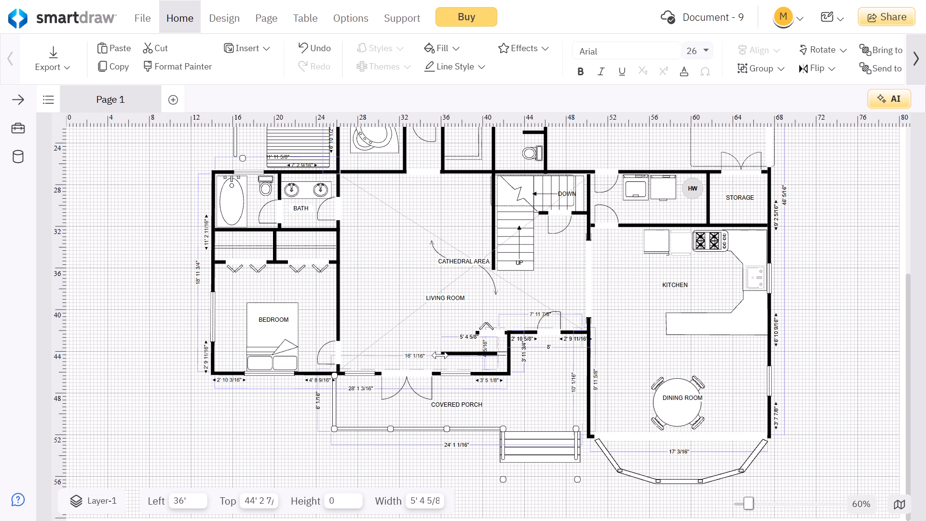
left_click_drag(440, 355, 440, 355)
Move the closet's bifold door to about Left 39' 2" and Top 41' 4", and narrow it to about 1' 7".
left_click_drag(490, 323, 488, 310)
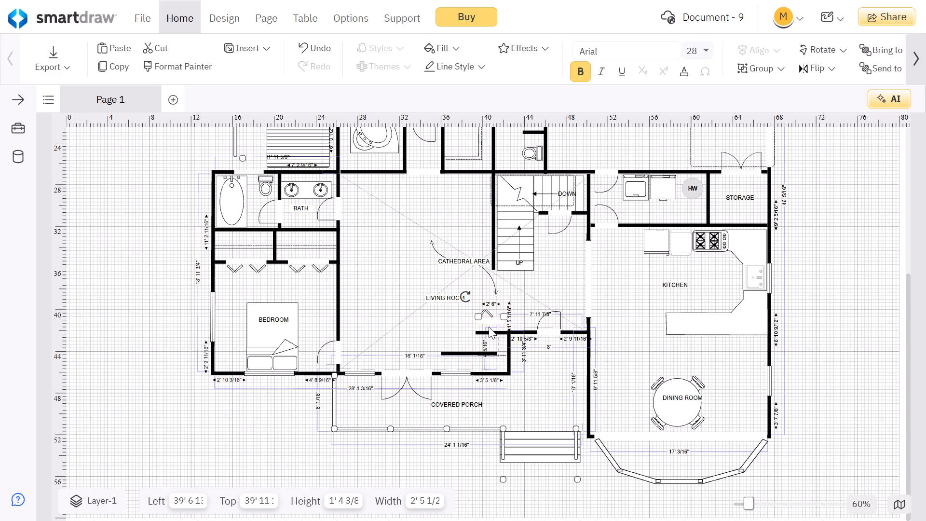
left_click_drag(486, 311, 485, 327)
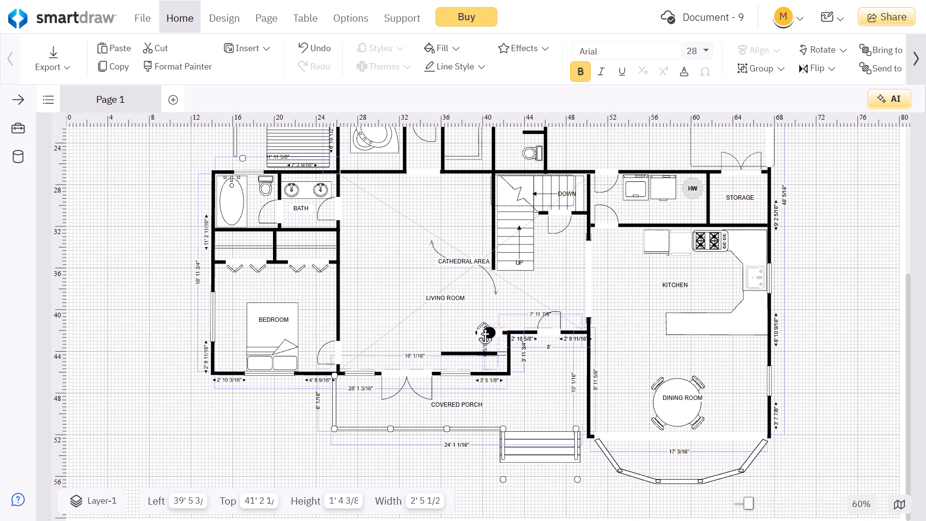
left_click_drag(485, 327, 483, 326)
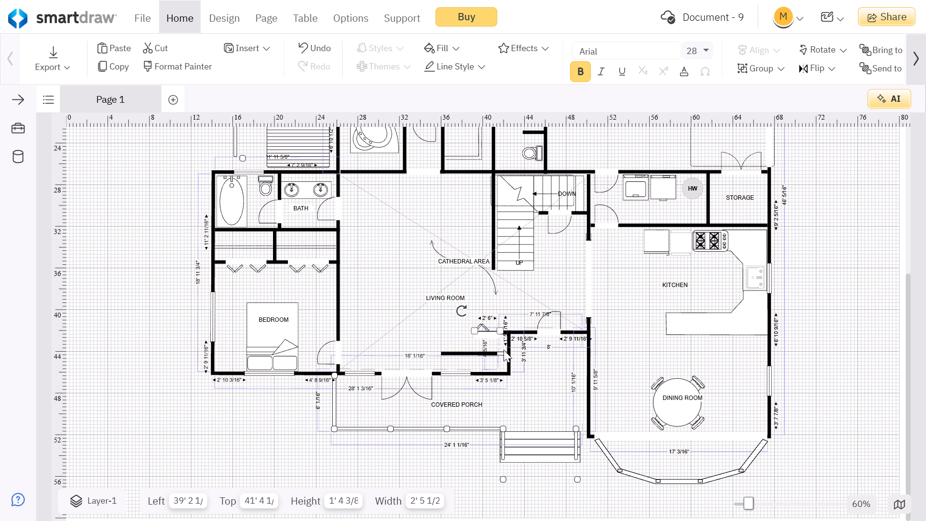
left_click_drag(502, 332, 491, 326)
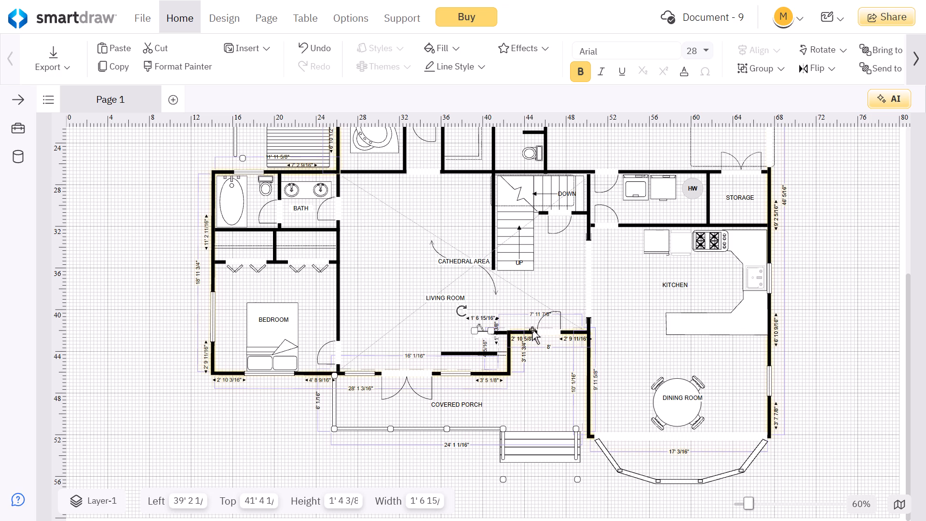
Shift the house walls up and slightly left, to about Left 14' and Top 5' 4".
left_click_drag(533, 331, 532, 325)
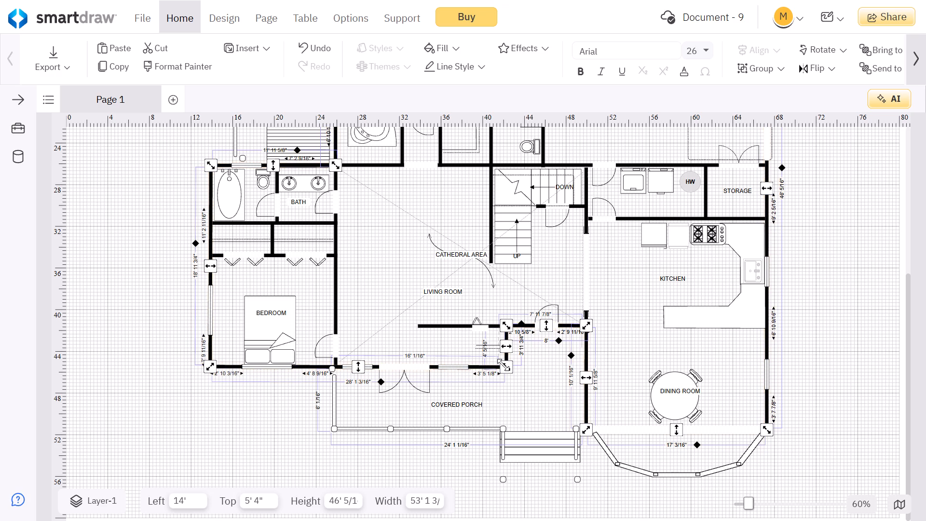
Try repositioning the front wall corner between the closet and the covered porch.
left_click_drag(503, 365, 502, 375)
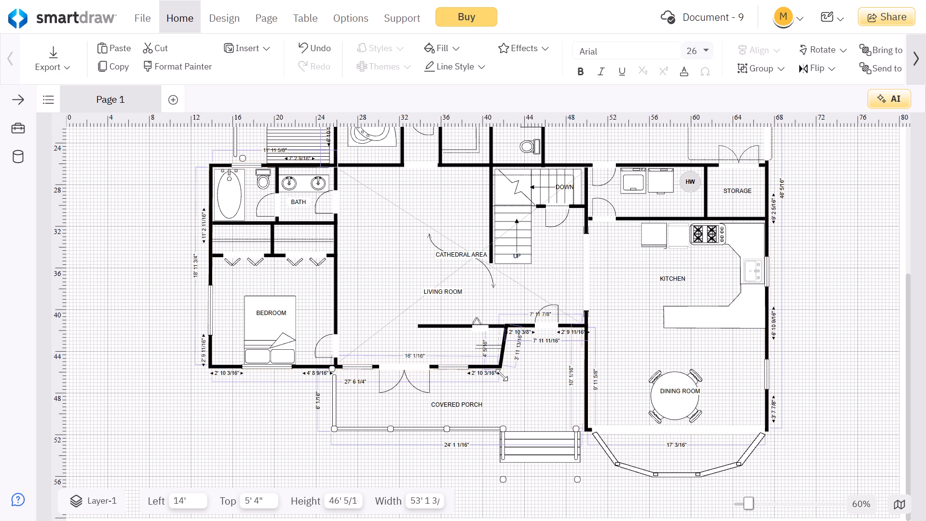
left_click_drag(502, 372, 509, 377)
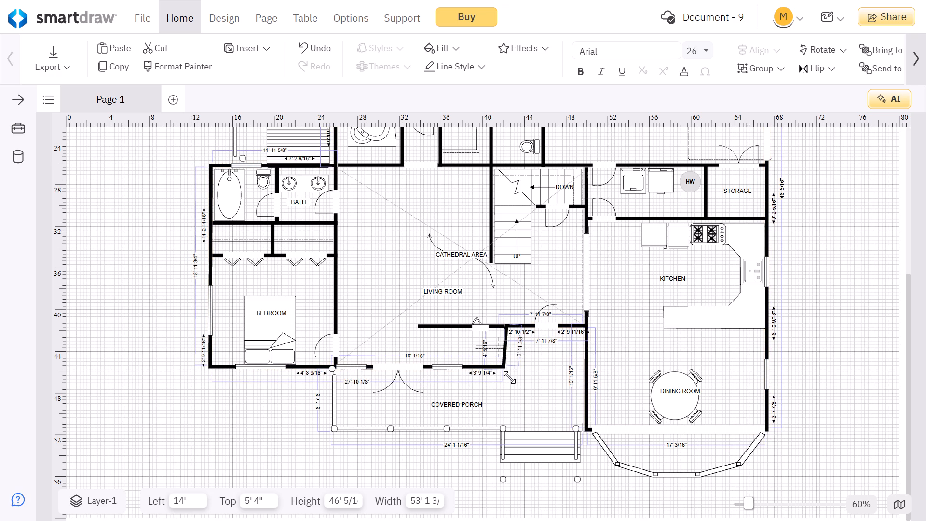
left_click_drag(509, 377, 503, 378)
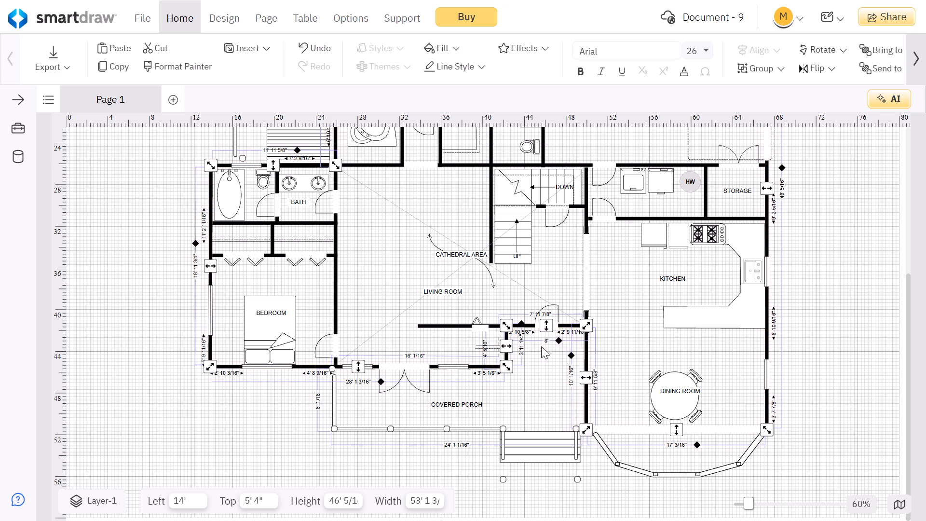
Move the entry door's wall segment up, making the porch recess's closet-side wall about 5' 3 7/16" long.
left_click_drag(544, 327, 544, 340)
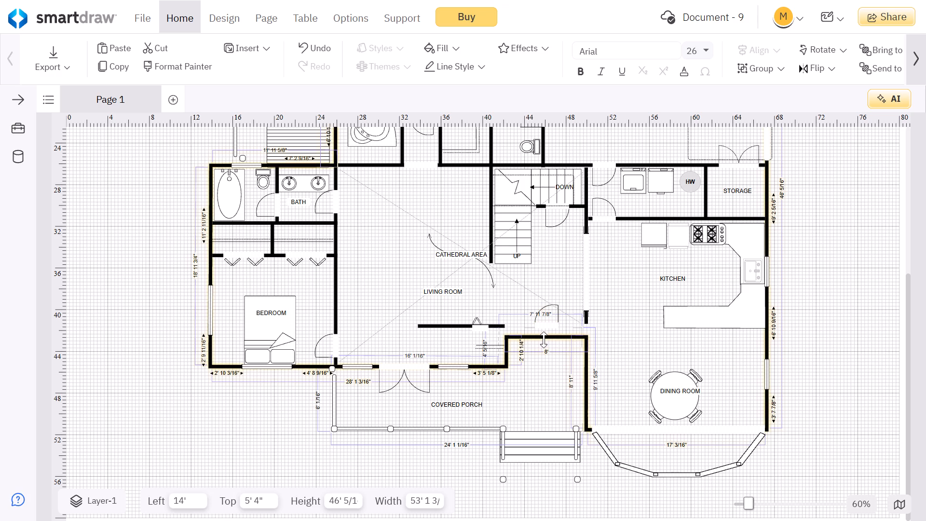
left_click_drag(544, 340, 544, 345)
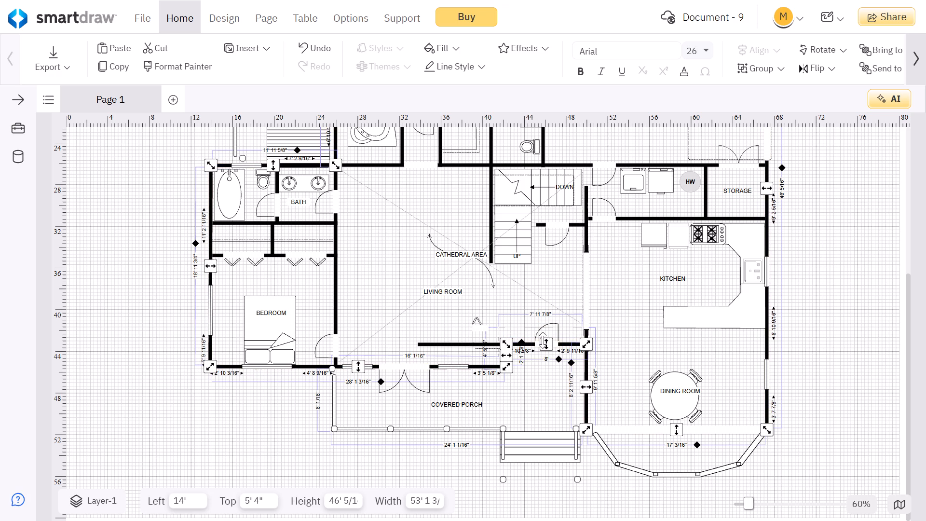
left_click_drag(543, 340, 540, 320)
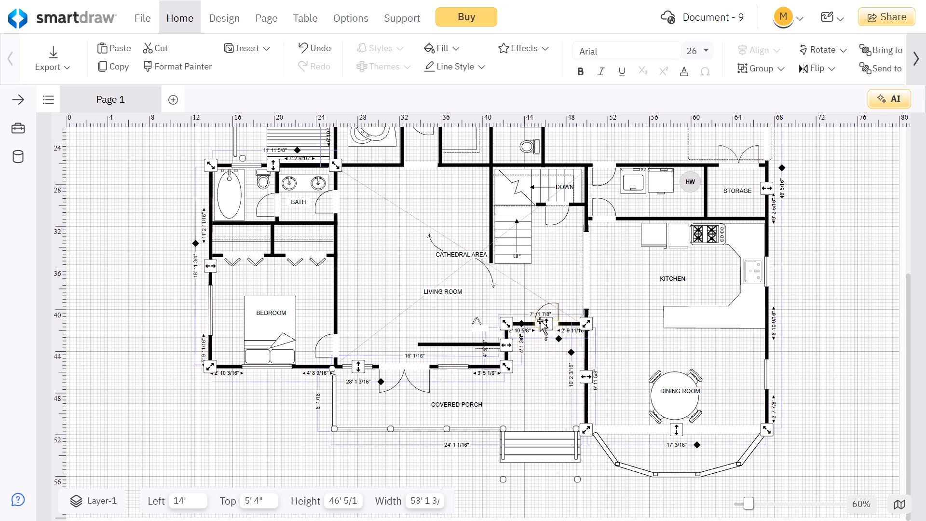
left_click_drag(548, 324, 547, 312)
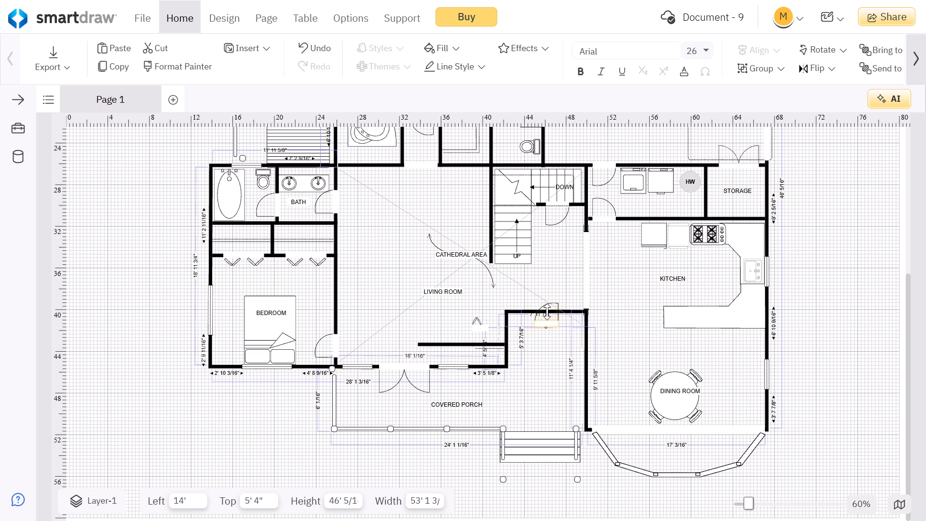
Move the entry door left along its wall, to about Left 44' 2" and Top 38' 1".
left_click(552, 298)
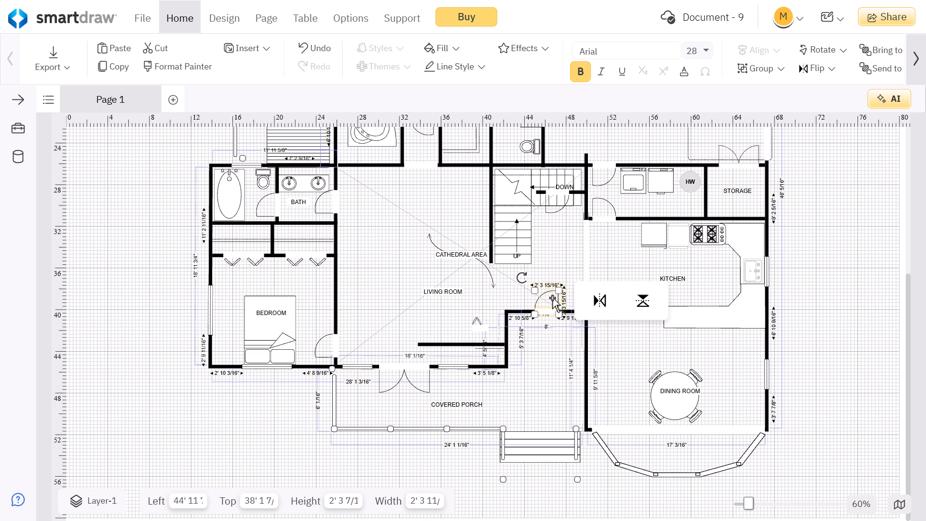
left_click_drag(552, 298, 542, 291)
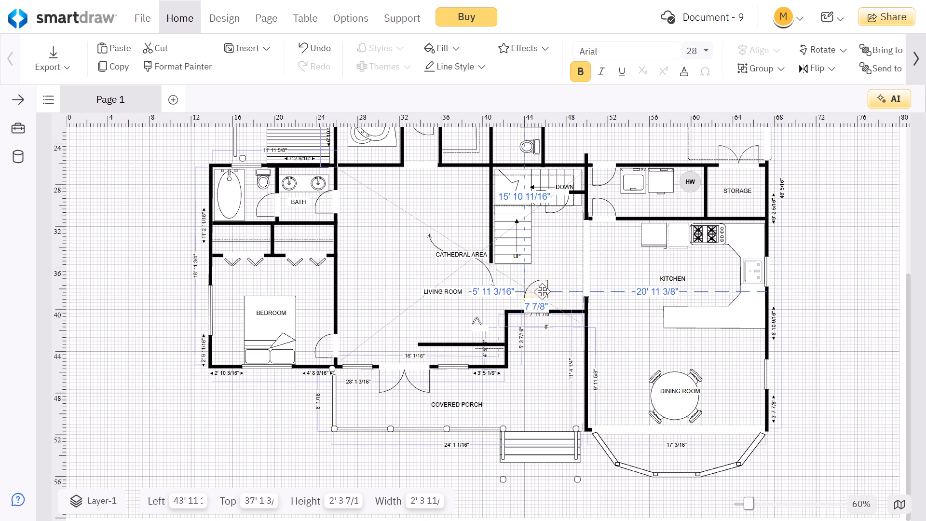
left_click_drag(542, 291, 542, 292)
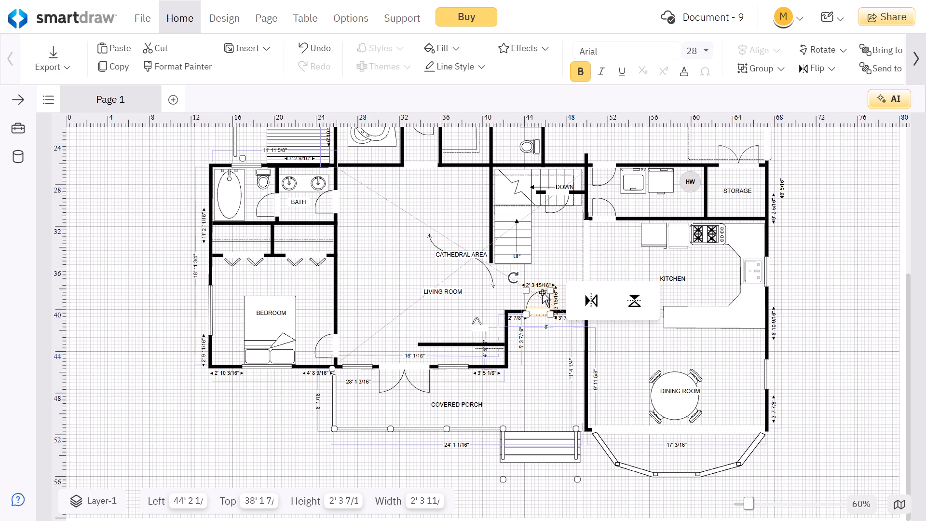
Move the kitchen stove down and slightly left, to about Left 59' 3" and Top 33' 11".
left_click(701, 229)
left_click_drag(701, 229, 699, 235)
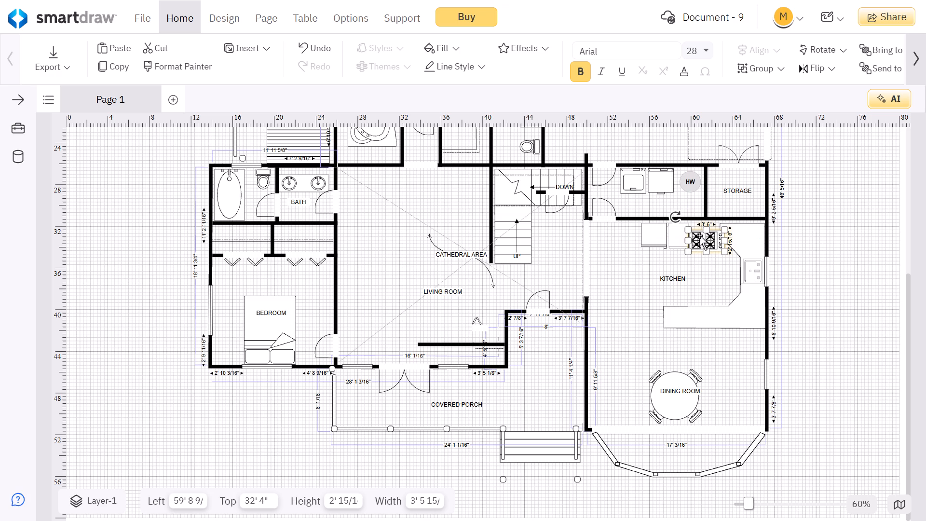
left_click_drag(699, 235, 694, 244)
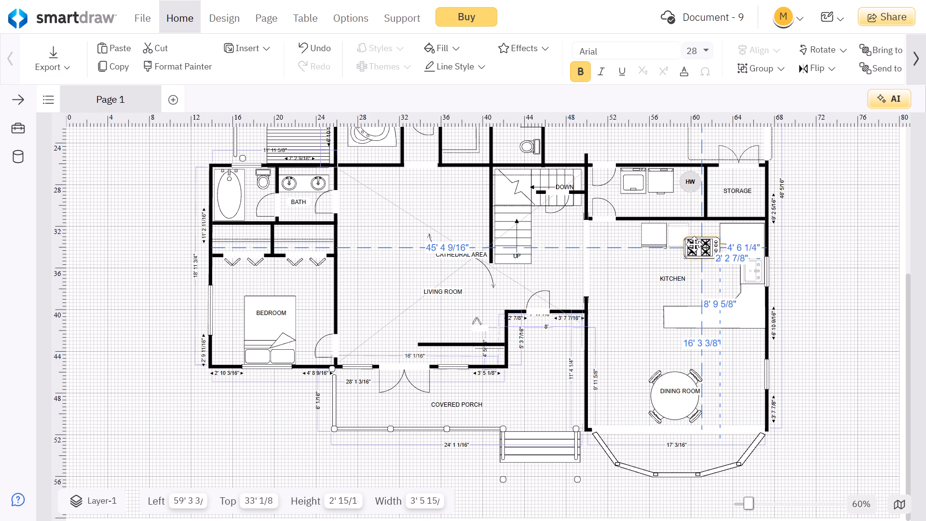
left_click_drag(694, 244, 694, 252)
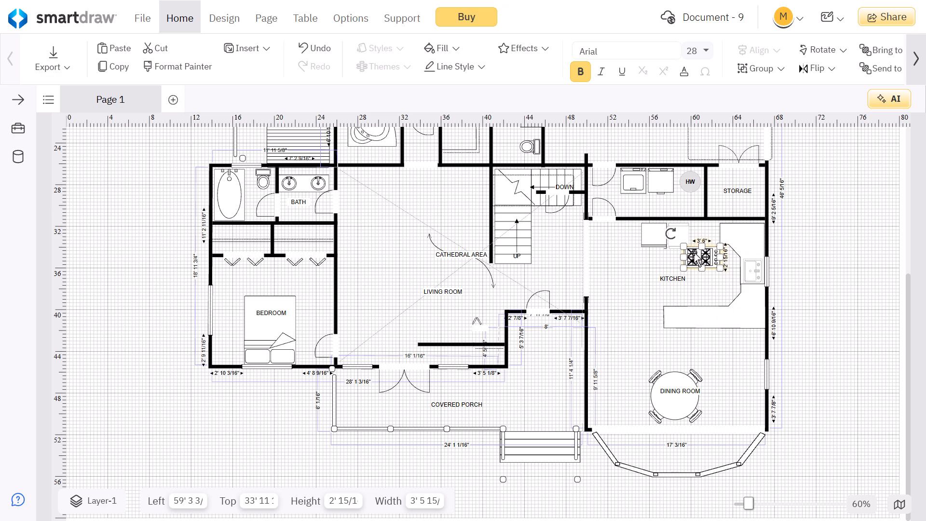
Move the kitchen counter sections left, the lower to about Left 56' 8", Top 37' 9", the upper to about Left 62' 2", Top 31' 8".
left_click_drag(709, 310, 708, 311)
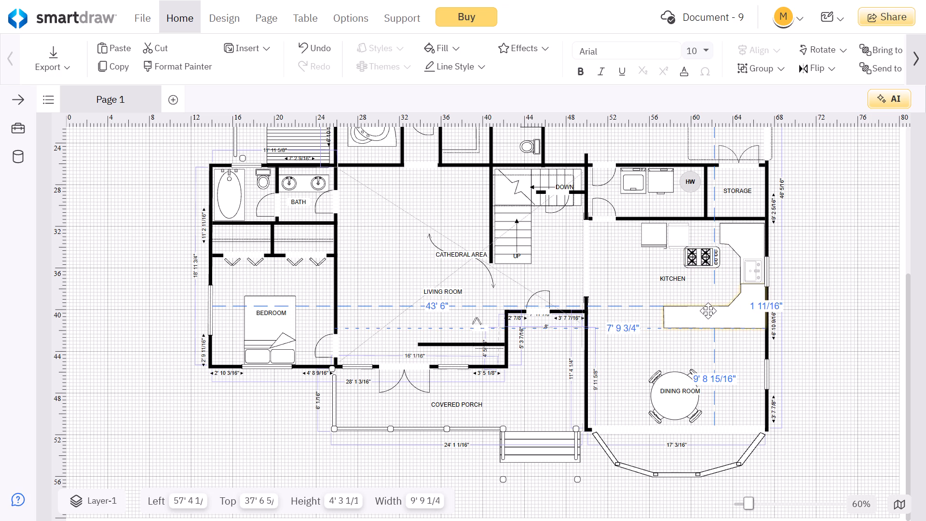
left_click_drag(708, 311, 702, 313)
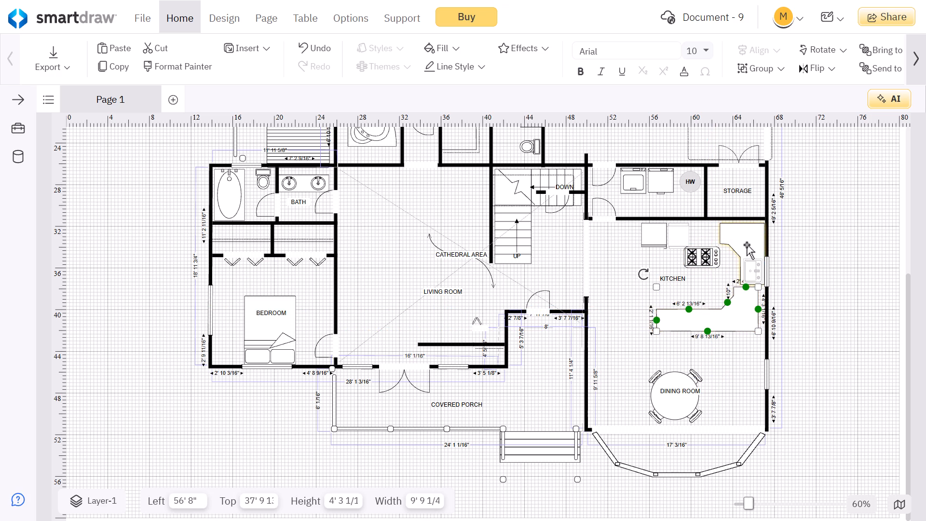
left_click_drag(747, 244, 740, 245)
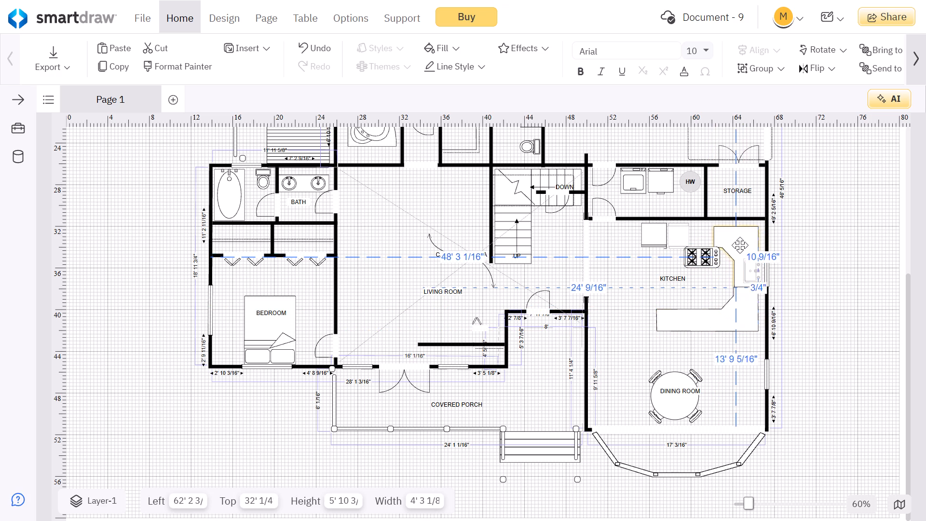
left_click_drag(740, 245, 739, 245)
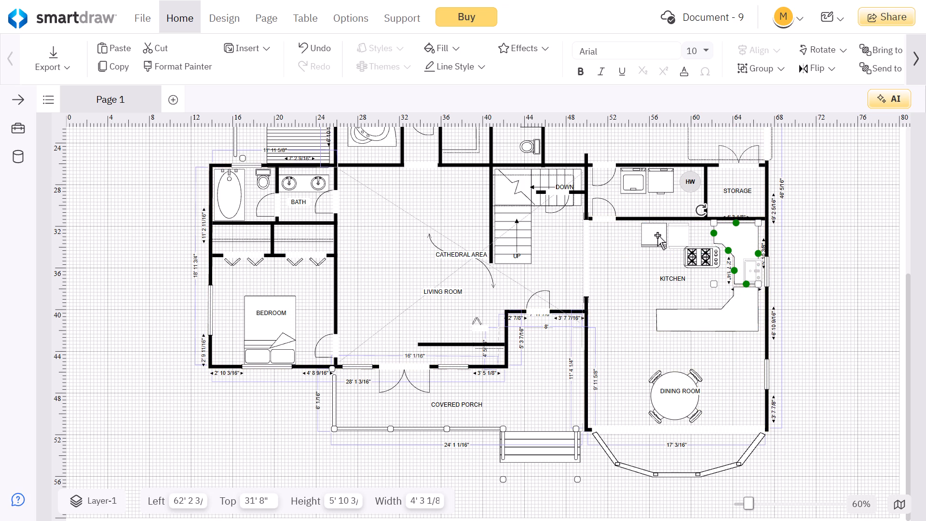
Shift the two square kitchen appliances left along the upper wall, keeping both at about Top 31' 8".
left_click_drag(657, 235, 651, 235)
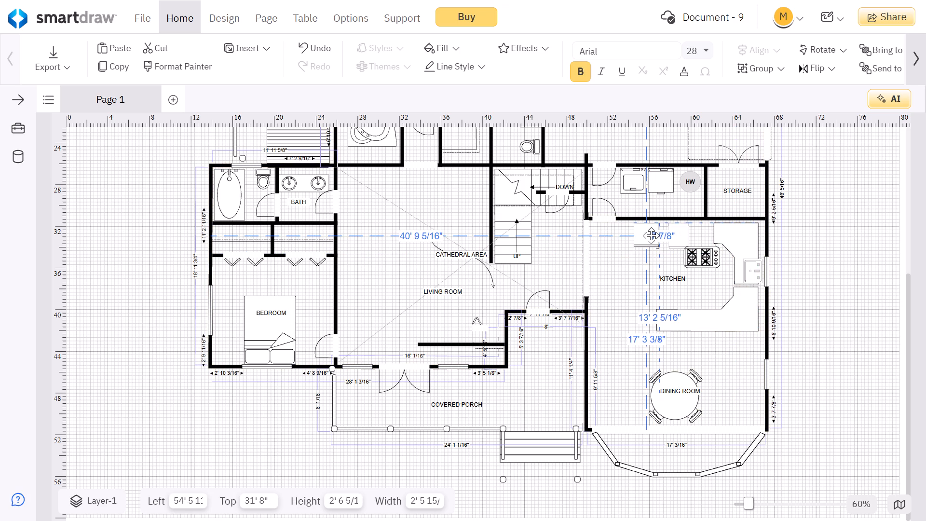
left_click_drag(651, 235, 648, 235)
left_click_drag(676, 229, 671, 228)
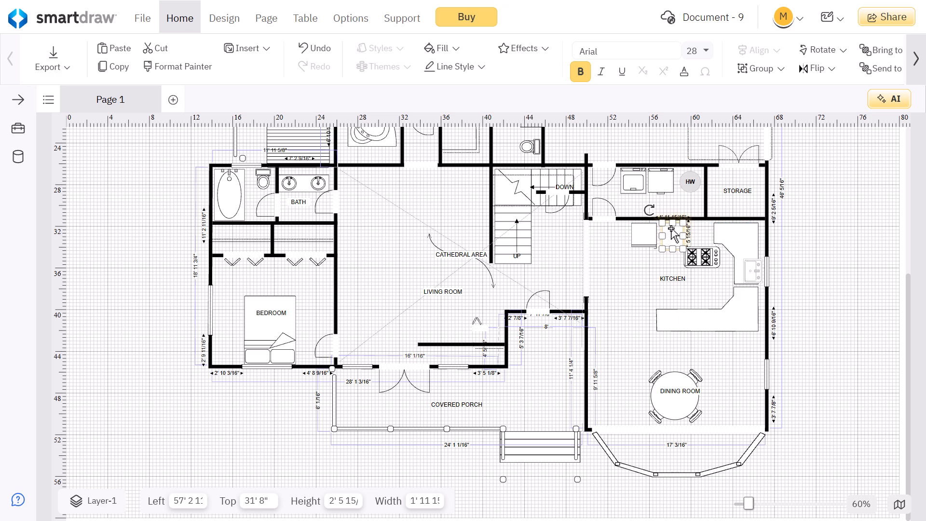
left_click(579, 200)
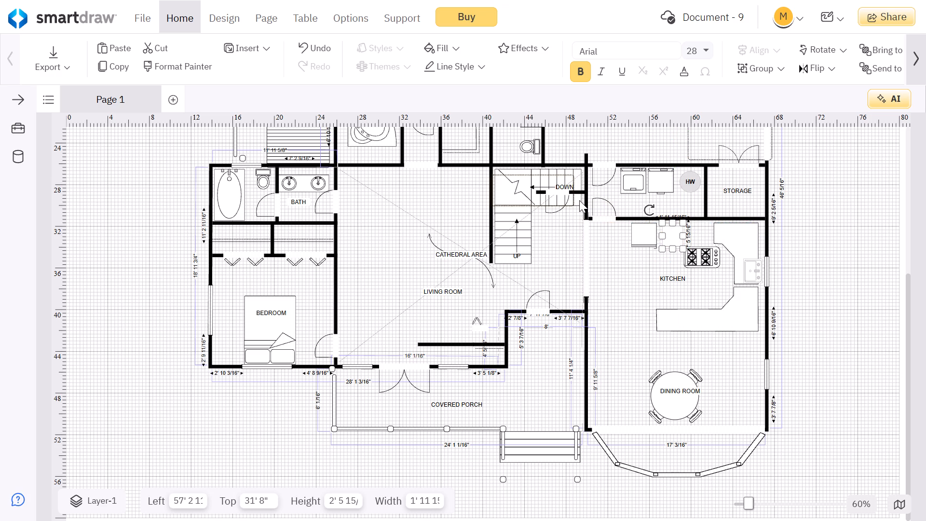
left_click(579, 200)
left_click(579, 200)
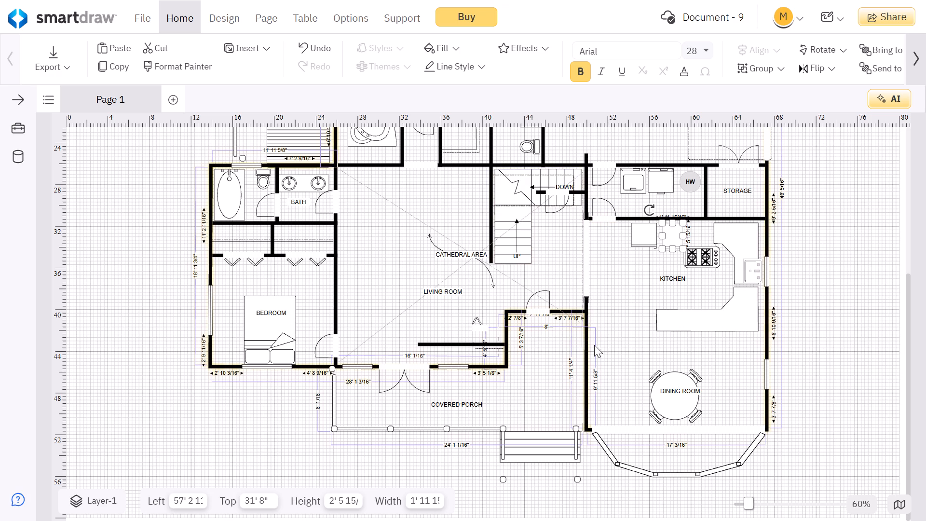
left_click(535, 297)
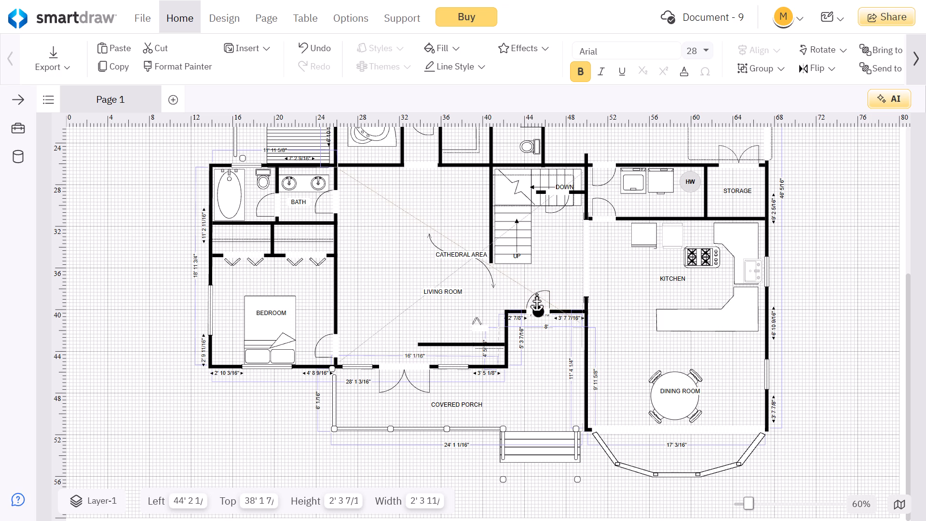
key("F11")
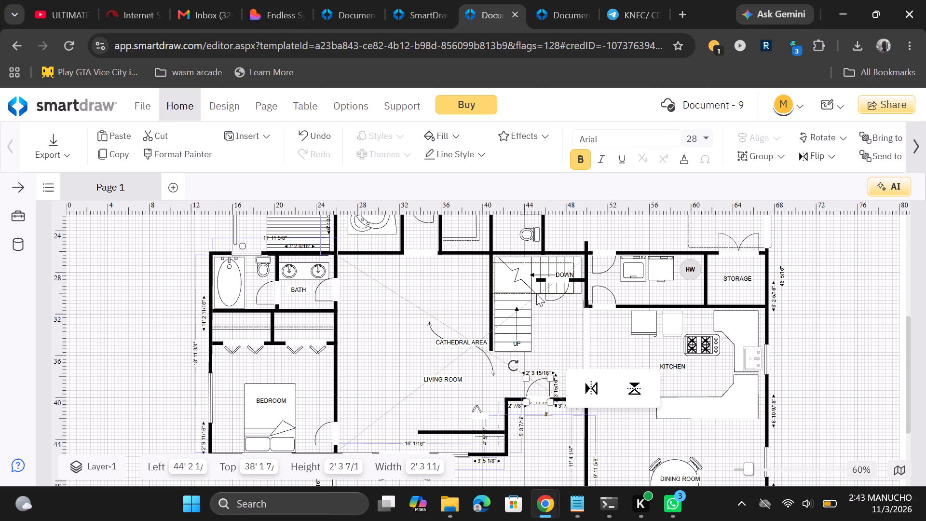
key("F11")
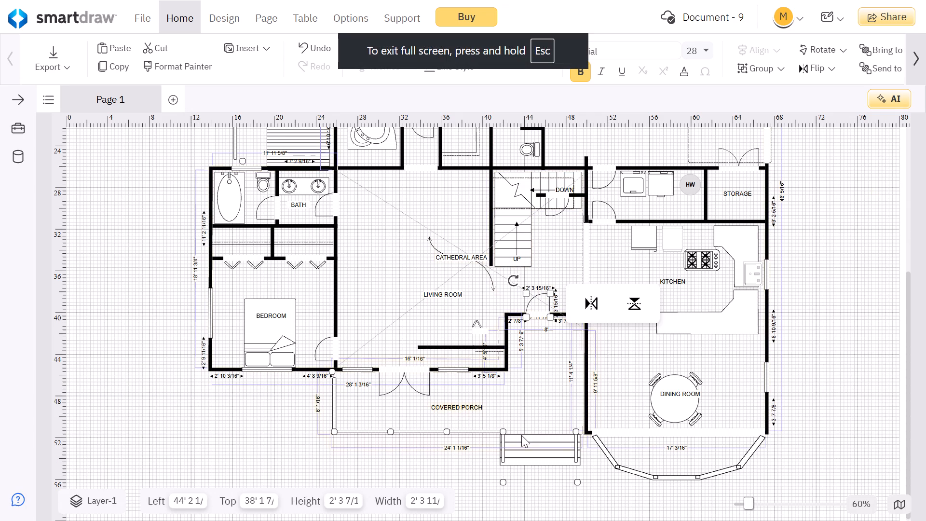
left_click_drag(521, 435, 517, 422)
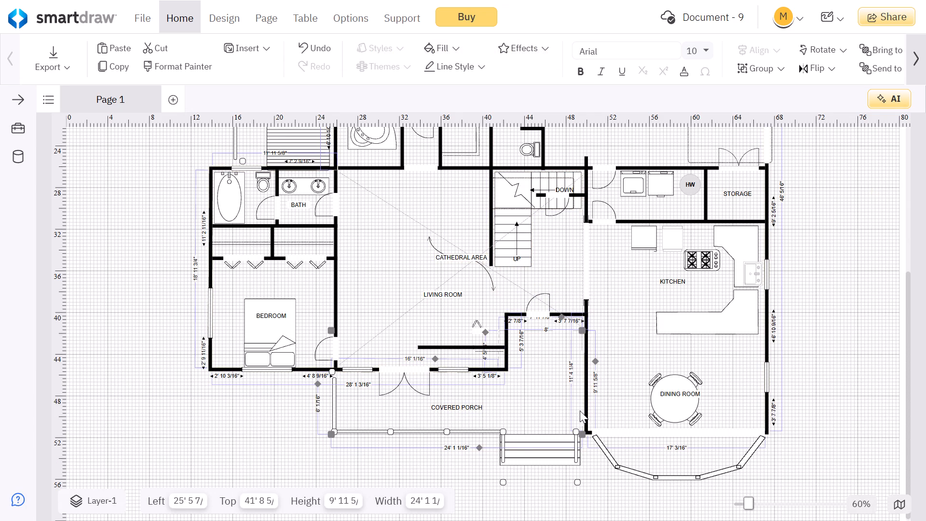
Move the double door above the storage room up into the garage, to about Left 62' 6" and Top 23' 3".
scroll(580, 411, "up", 2)
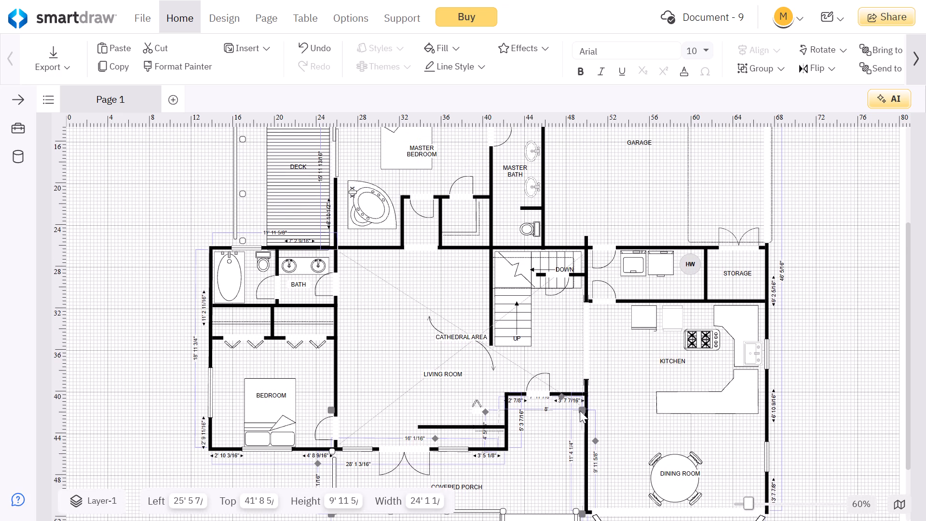
scroll(580, 411, "up", 1)
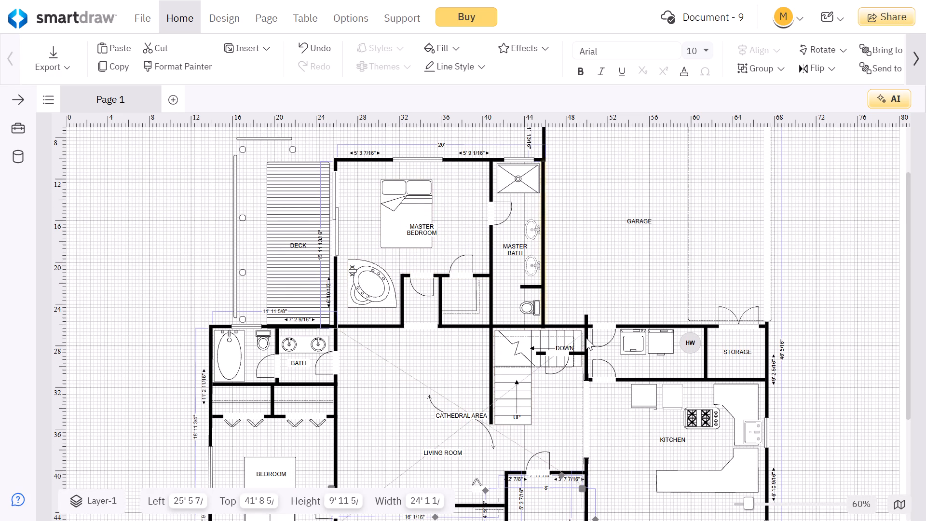
left_click_drag(730, 319, 730, 318)
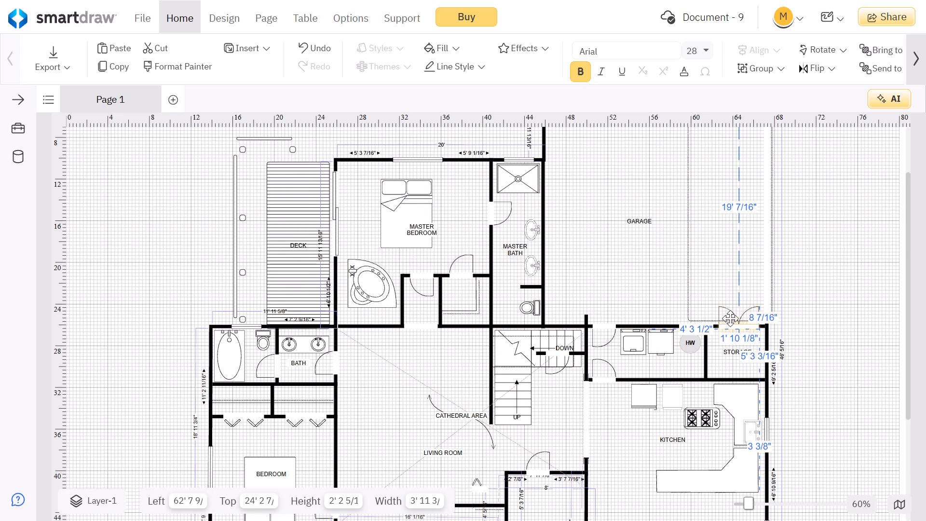
left_click_drag(730, 318, 730, 309)
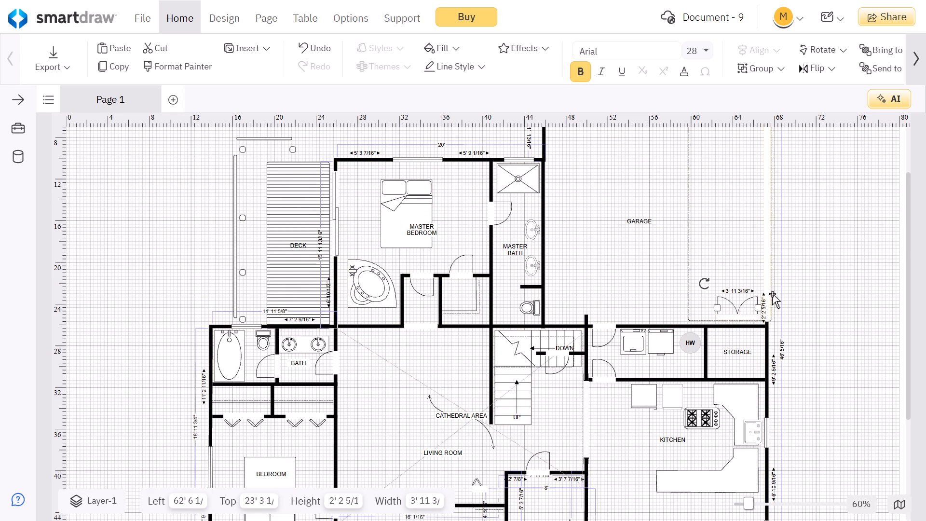
Move the house outline's outer wall beside storage and kitchen outward, making the outline about 54' 2" wide.
left_click(771, 297)
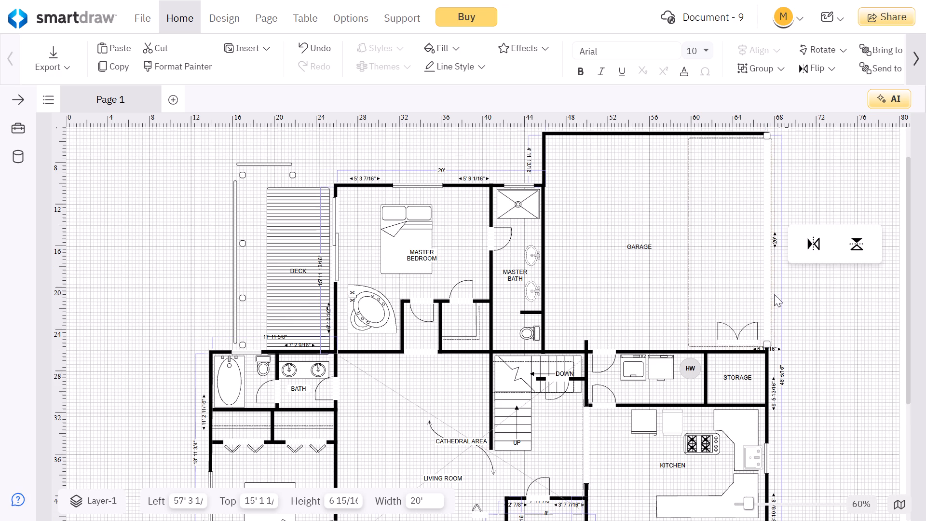
left_click(767, 373)
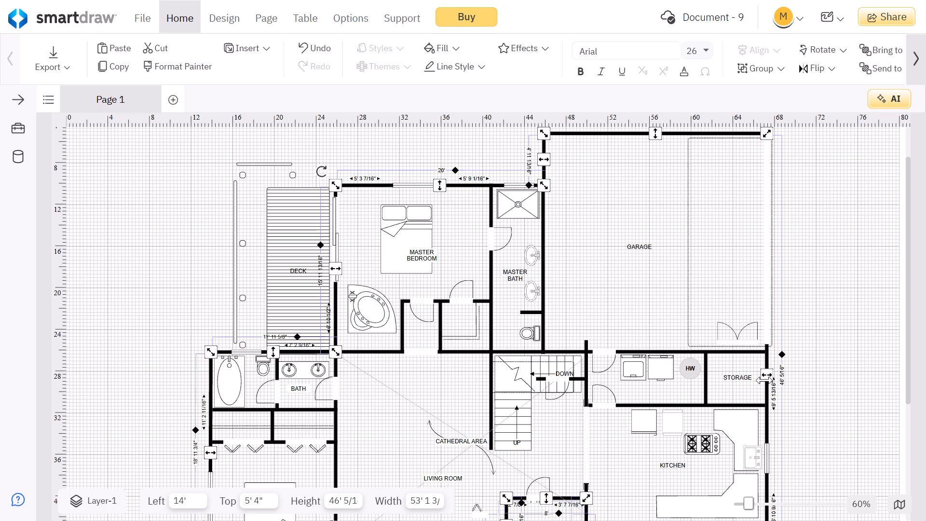
left_click_drag(767, 376, 779, 375)
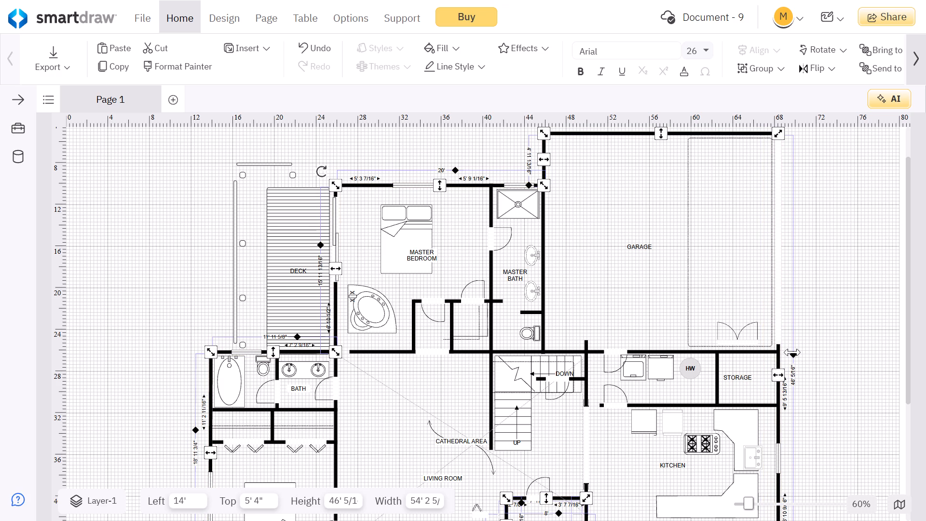
left_click_drag(792, 352, 800, 326)
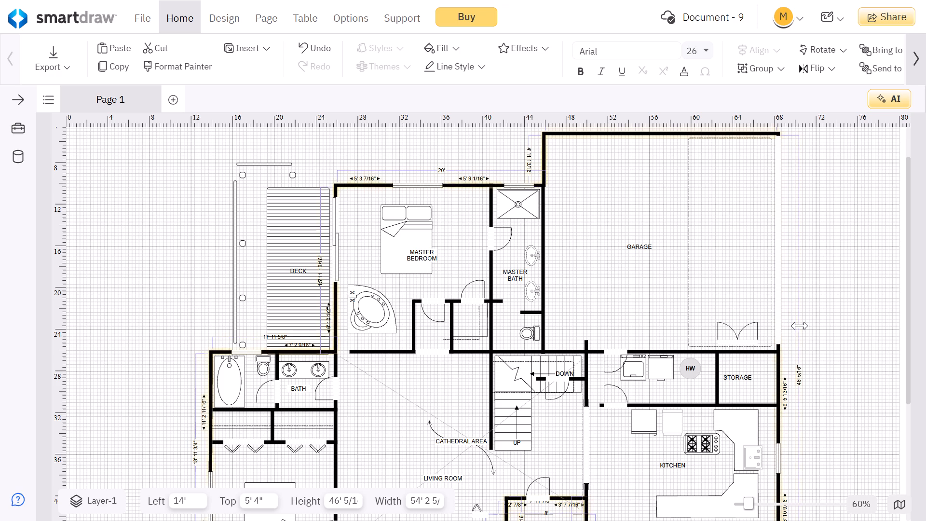
left_click_drag(800, 326, 786, 329)
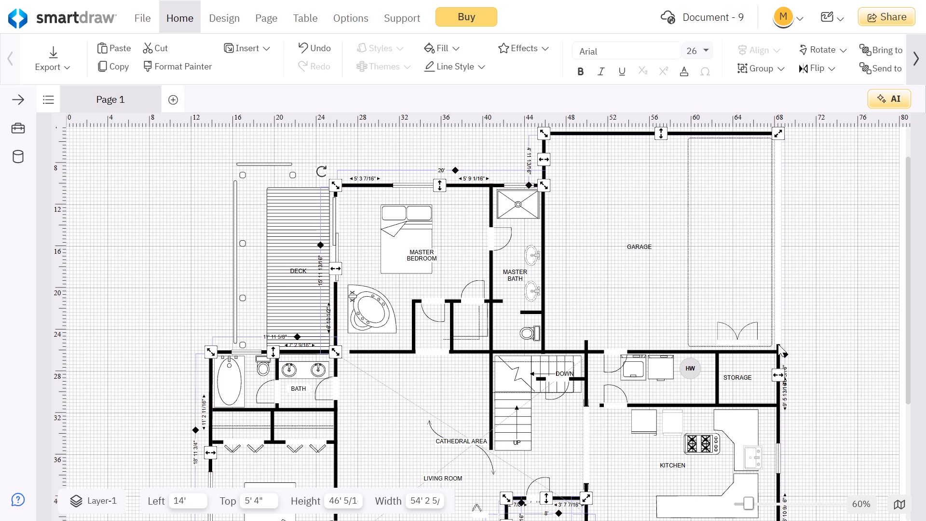
Move the HW water heater towards the utility room's lower corner by storage, to about Left 60' and Top 28' 2".
left_click_drag(690, 368, 694, 370)
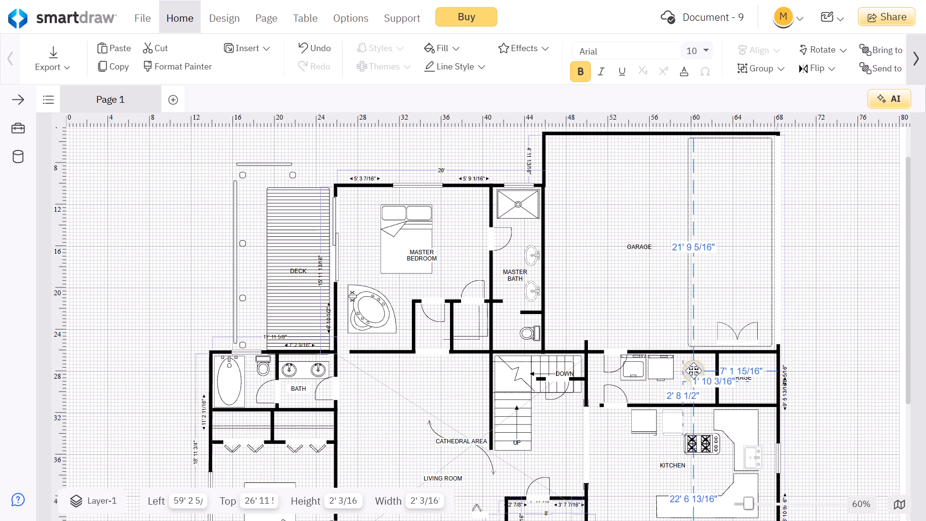
left_click_drag(694, 370, 700, 384)
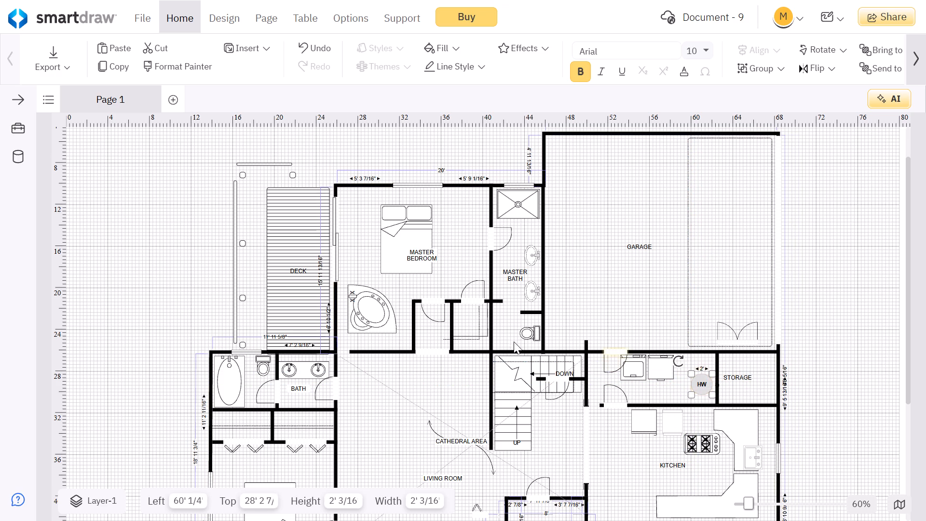
Move the dining room's bay window down below the outer wall, to about Left 51' 8" and Top 52' 5".
scroll(457, 334, "down", 2)
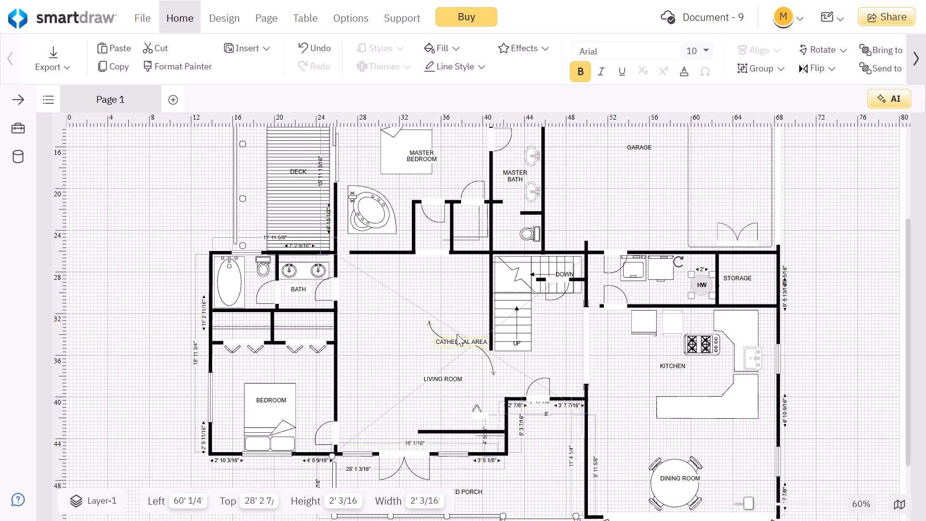
scroll(457, 334, "down", 1)
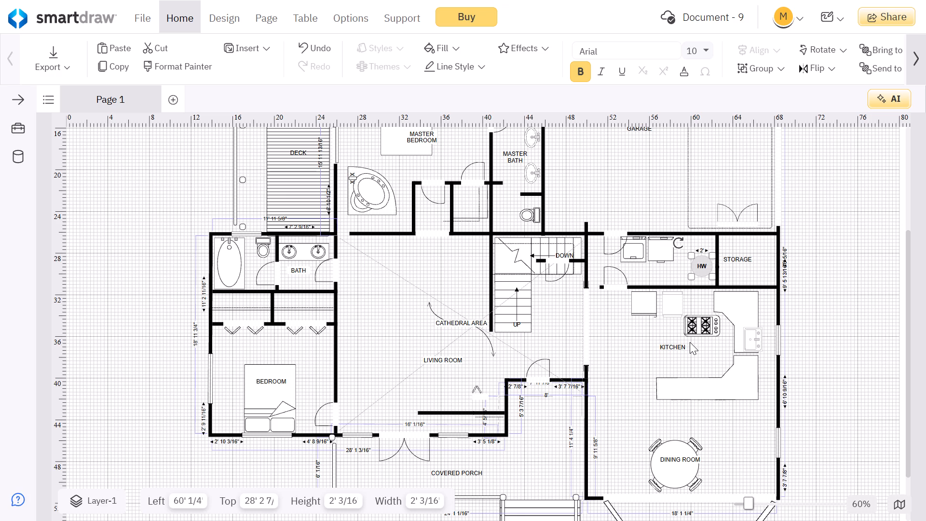
scroll(591, 389, "down", 3)
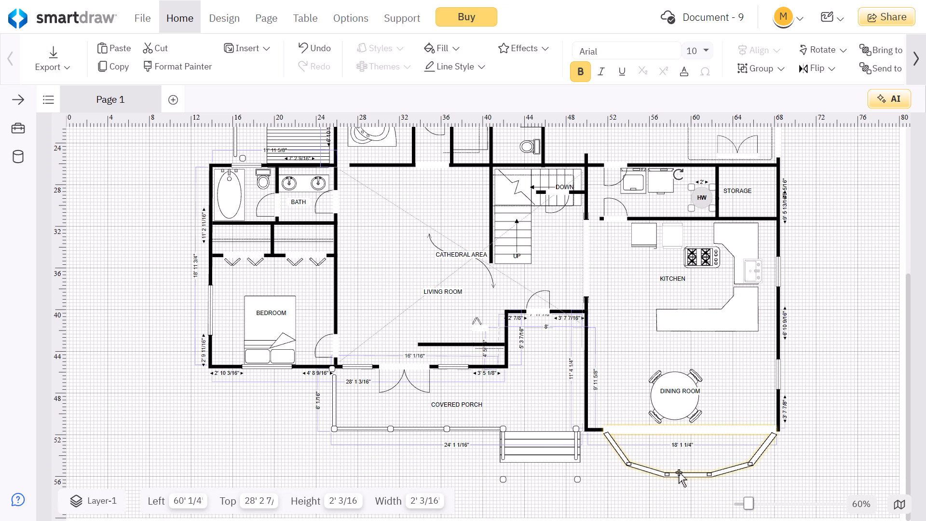
left_click_drag(678, 474, 676, 481)
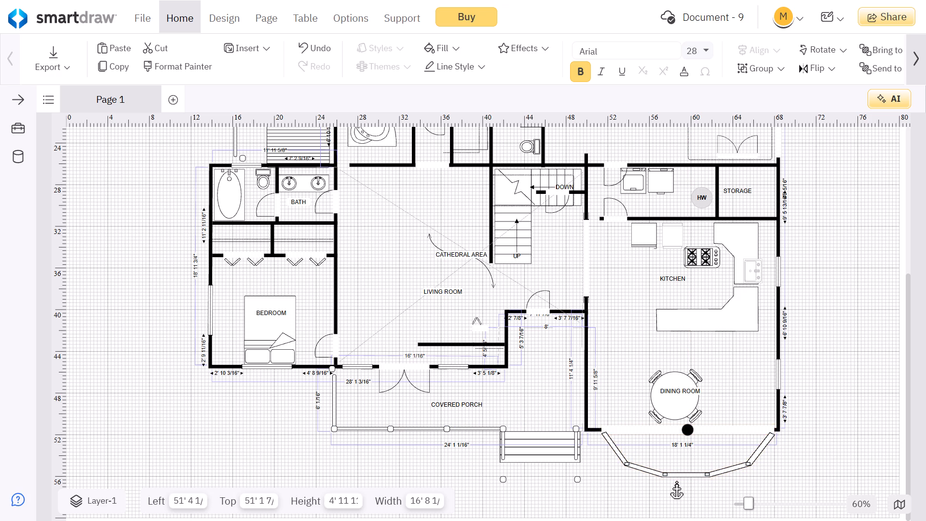
left_click_drag(676, 481, 676, 483)
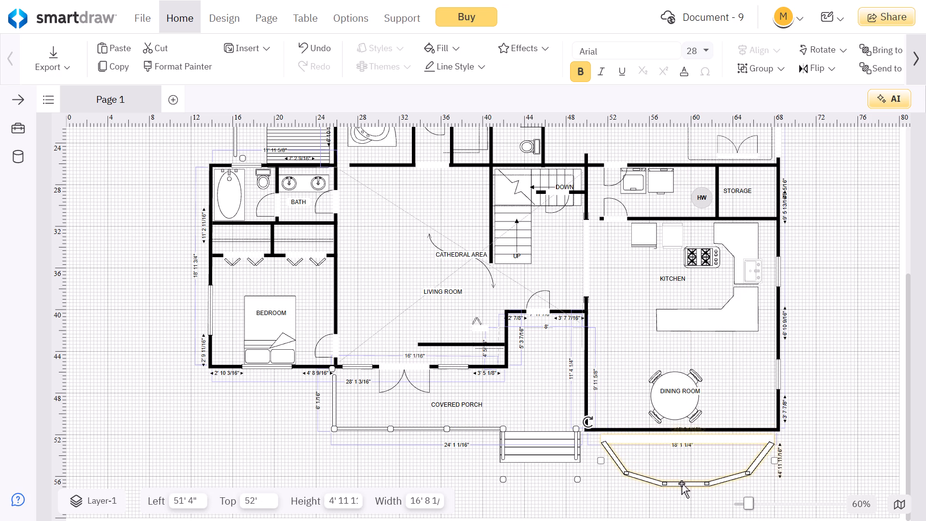
left_click(681, 483)
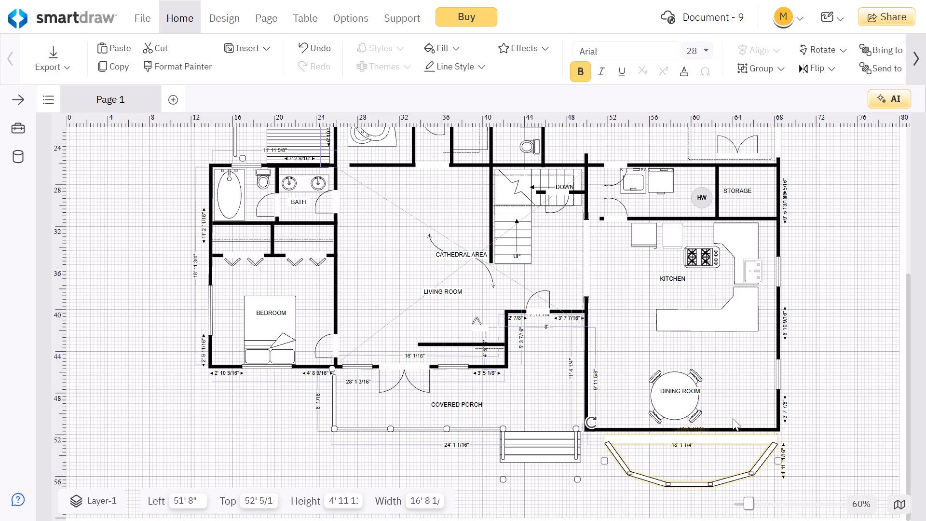
Shift the whole house outline with its rooms right and down, to about Left 14' 8" and Top 5' 11".
left_click_drag(735, 427, 738, 432)
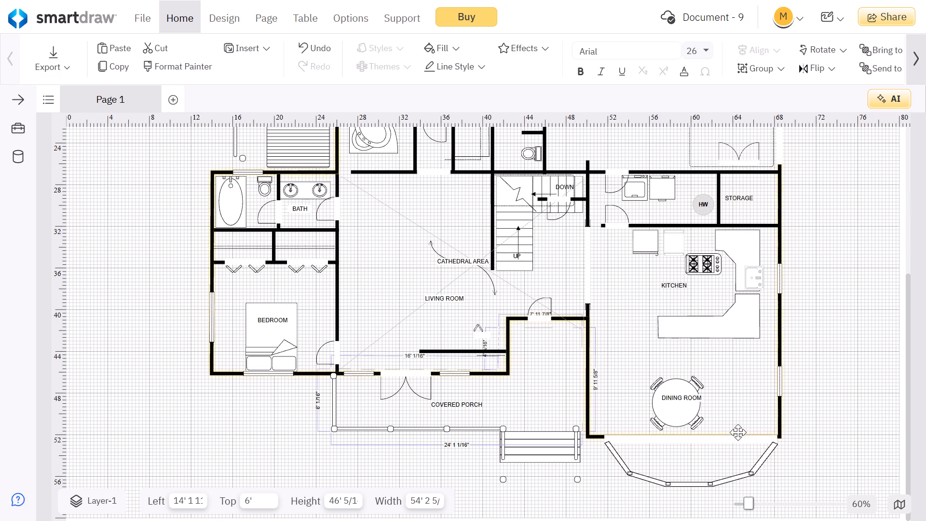
left_click_drag(738, 432, 742, 431)
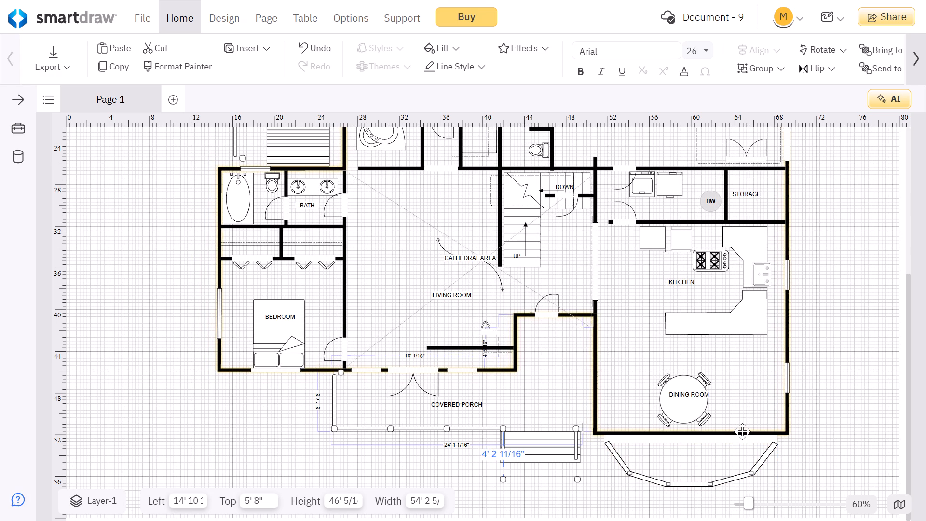
left_click_drag(742, 431, 742, 433)
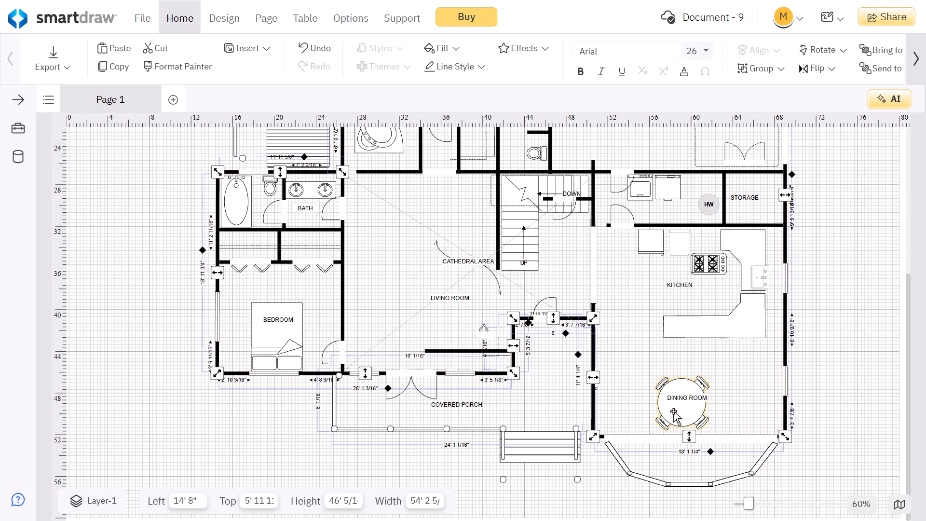
Move the round dining table set slightly up and right, to about Left 56' 5" and Top 45' 5".
left_click_drag(673, 411, 678, 405)
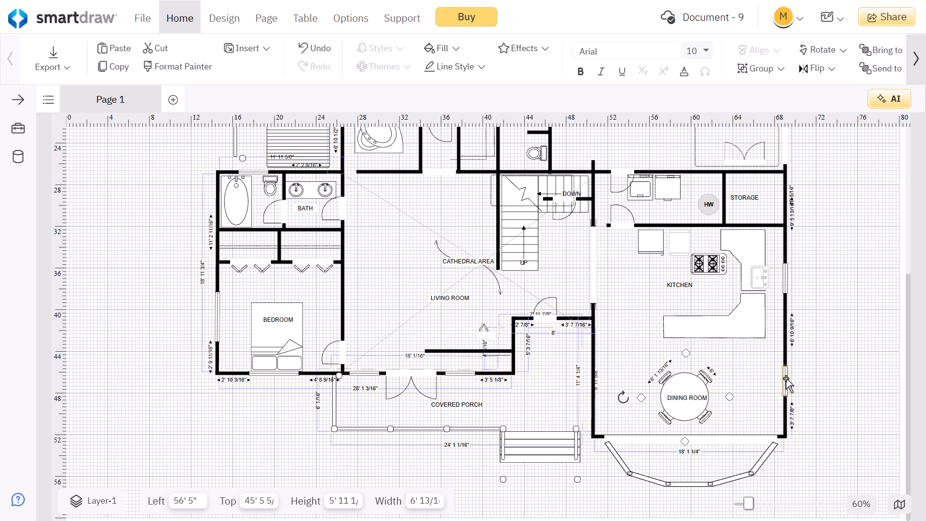
Nudge the window beside the dining table slightly down along the outer wall, to about Top 46' 9".
left_click(786, 378)
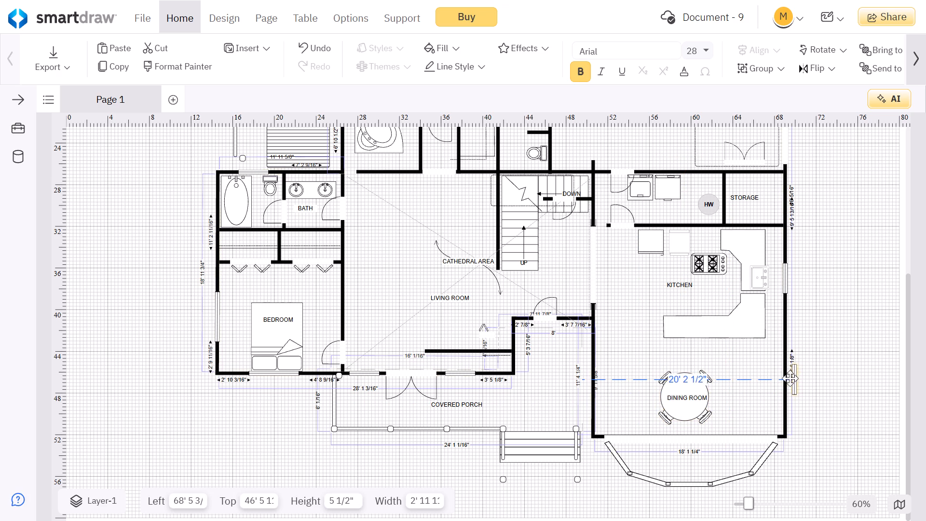
Enlarge the lower kitchen counter section downward and leftward to about 11' 5" wide and 5' 6" high.
left_click(759, 323)
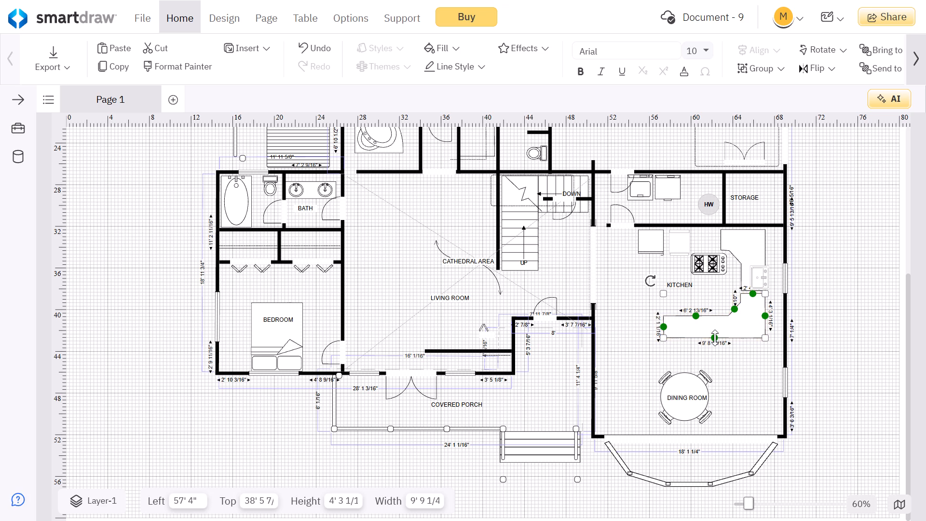
left_click_drag(715, 338, 717, 351)
left_click_drag(663, 336, 654, 336)
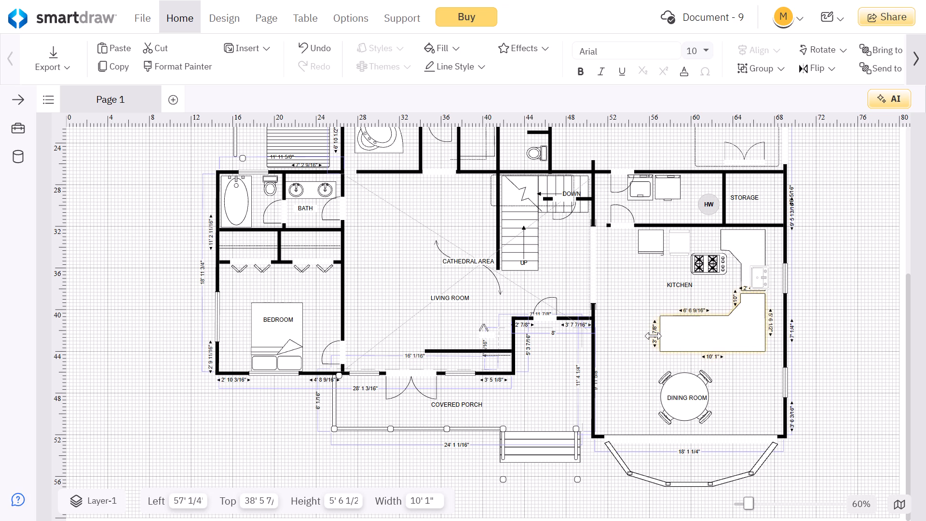
left_click_drag(654, 336, 645, 338)
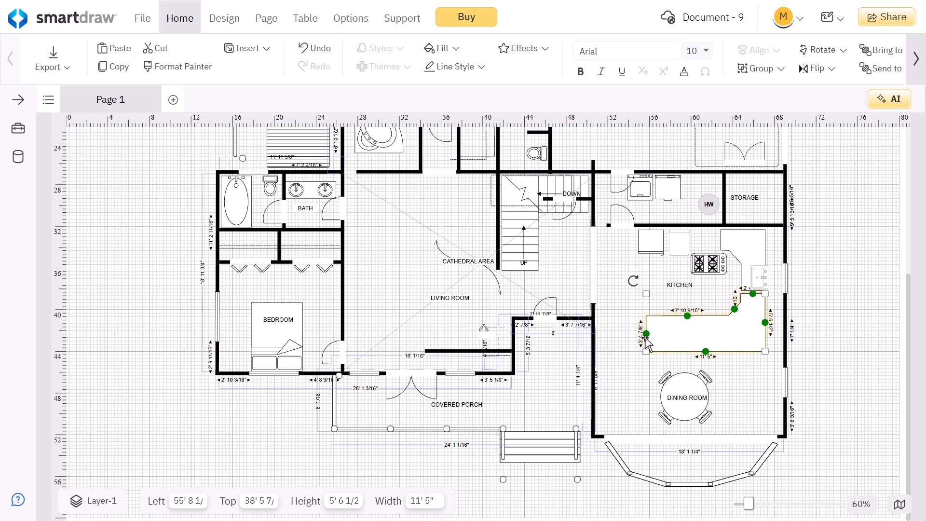
Move the larger square kitchen appliance slightly down and left, and enlarge it to about 3' 3" wide and 2' 11" high.
left_click_drag(647, 242, 640, 247)
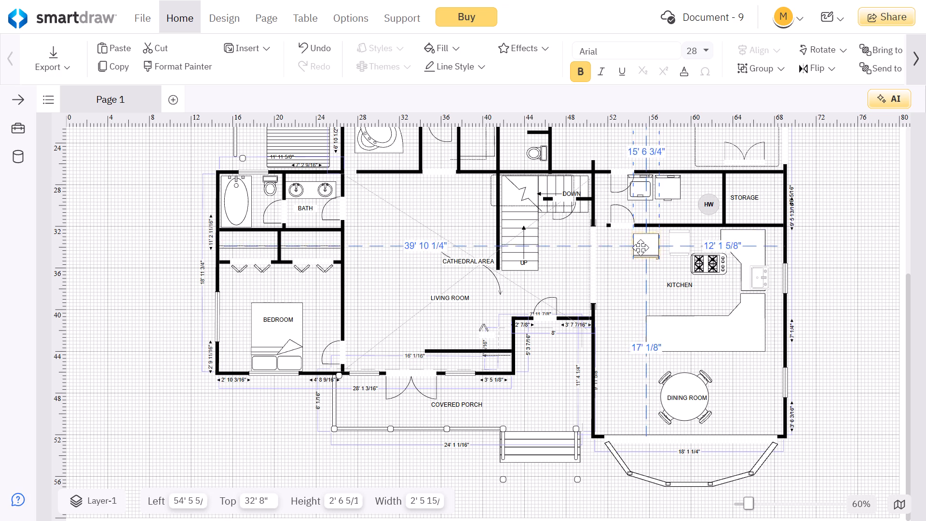
left_click_drag(640, 247, 640, 248)
left_click(640, 248)
left_click(640, 248)
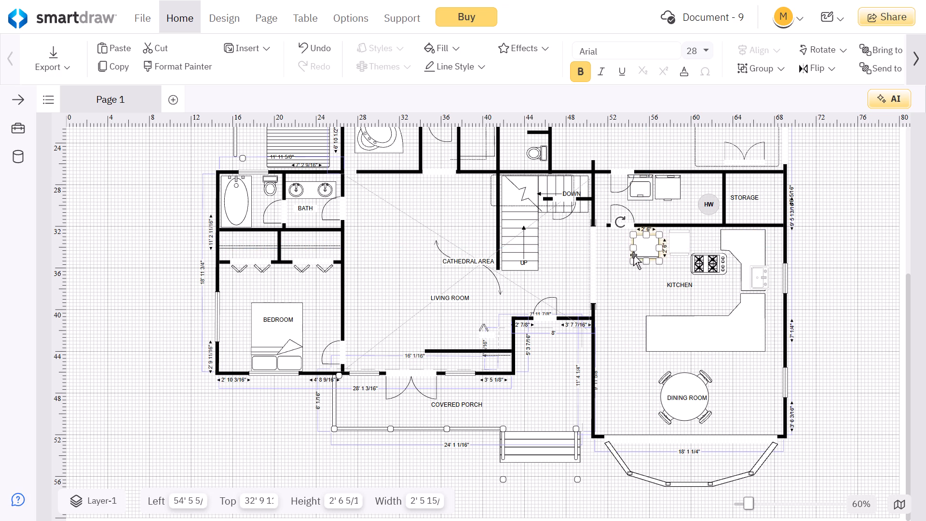
left_click_drag(631, 258, 627, 262)
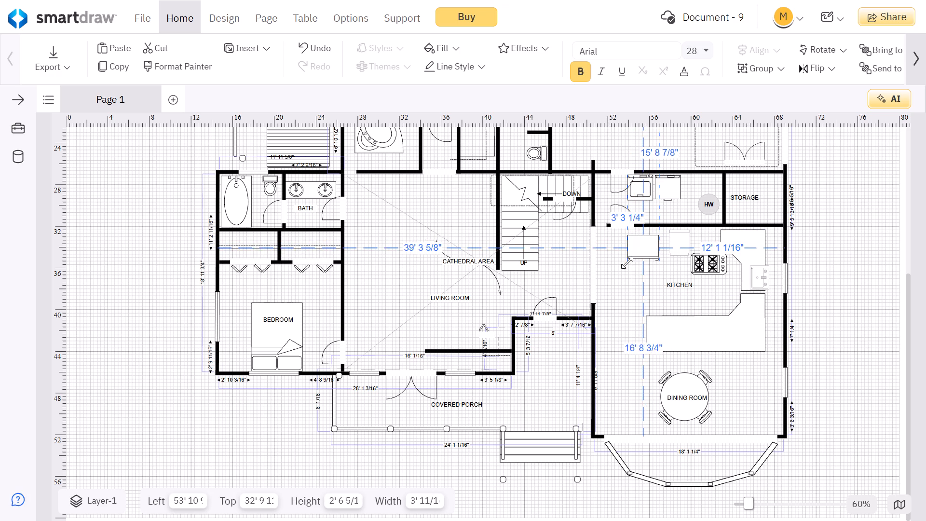
left_click_drag(627, 262, 625, 264)
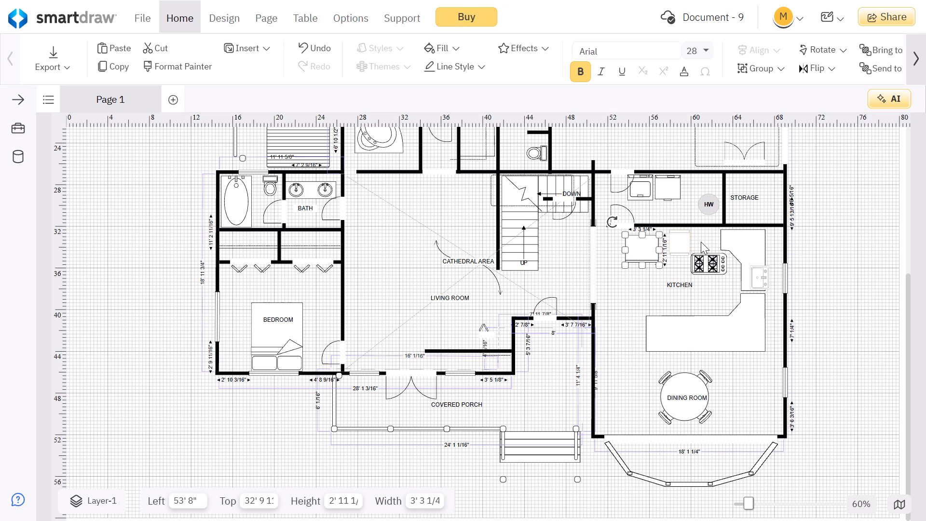
Enlarge the smaller square kitchen appliance beside it to about 2' 6" wide and 2' 8" high.
left_click(673, 245)
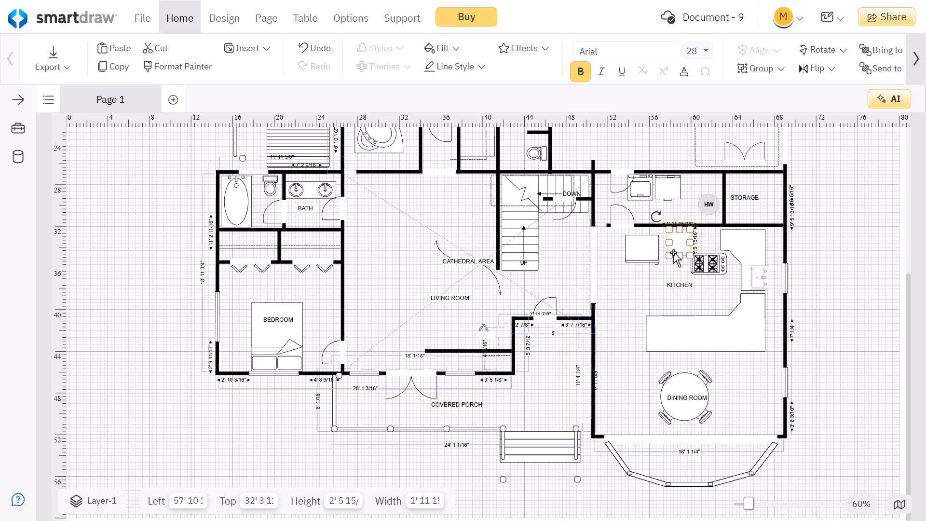
left_click_drag(669, 254, 666, 257)
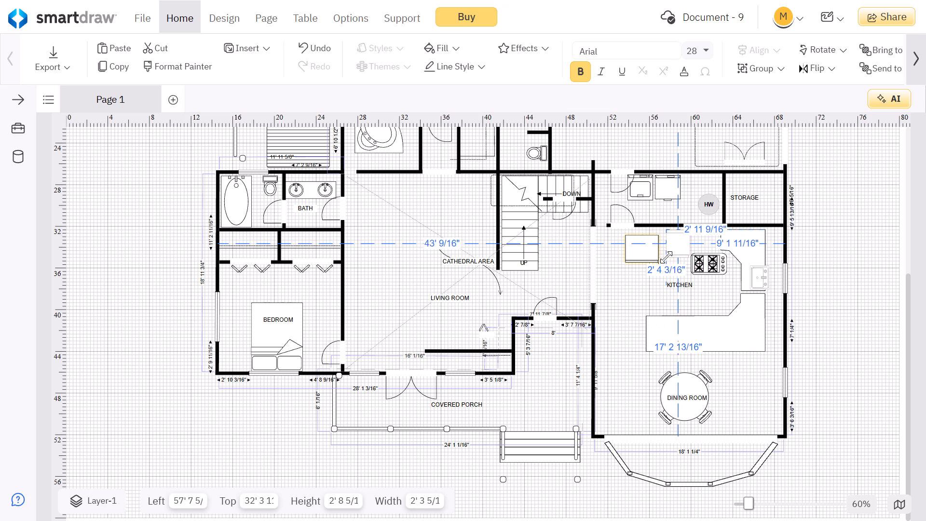
left_click_drag(666, 257, 664, 257)
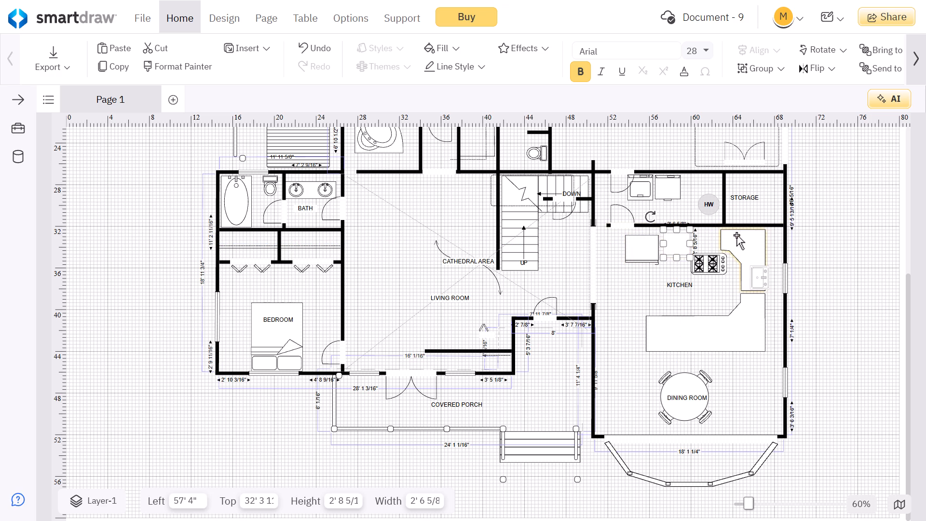
Enlarge the kitchen stove to about 4' 1" wide and 2' 9" high, placing it at about Left 59' 10", Top 34' 6".
left_click(736, 235)
left_click(711, 267)
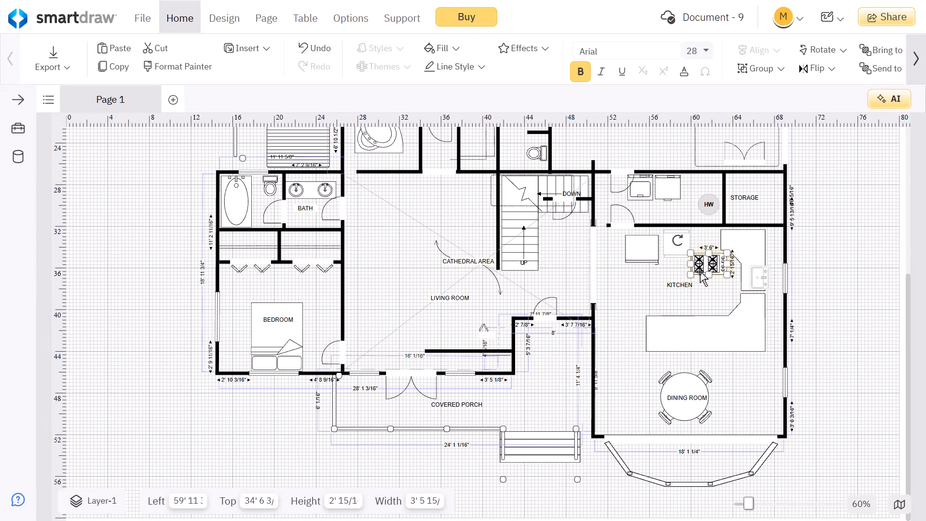
left_click_drag(692, 276, 686, 281)
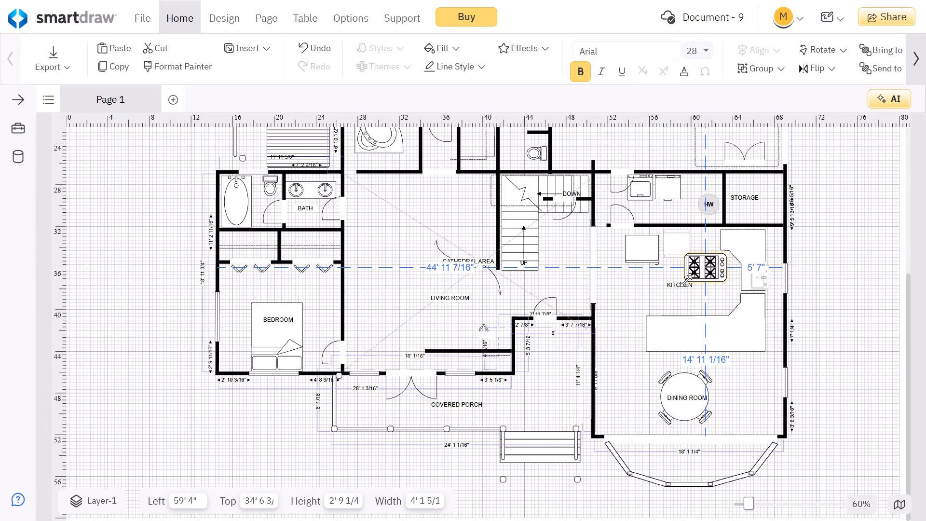
left_click_drag(686, 281, 685, 281)
left_click_drag(698, 258, 703, 260)
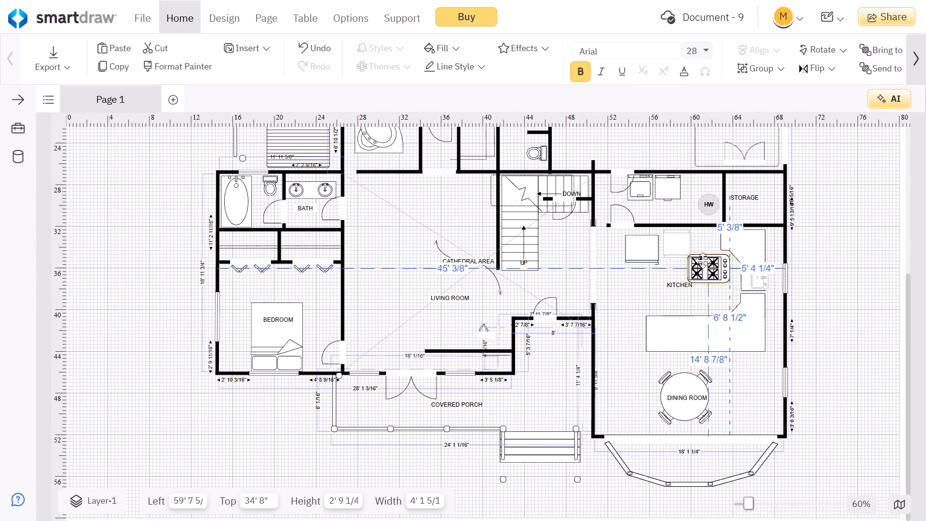
left_click_drag(703, 260, 704, 259)
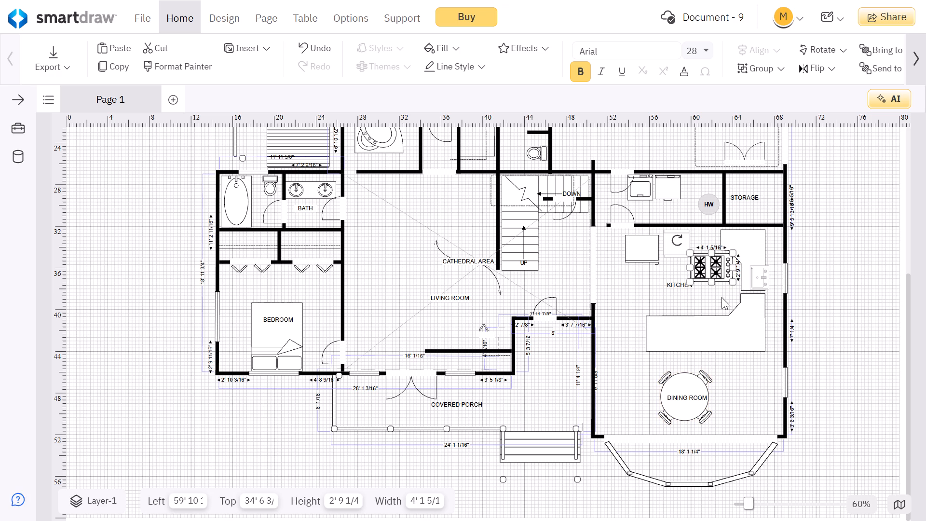
Enlarge the staircase slightly from its lower-left corner to about 8' 6" wide and 9' 3" high.
left_click(519, 267)
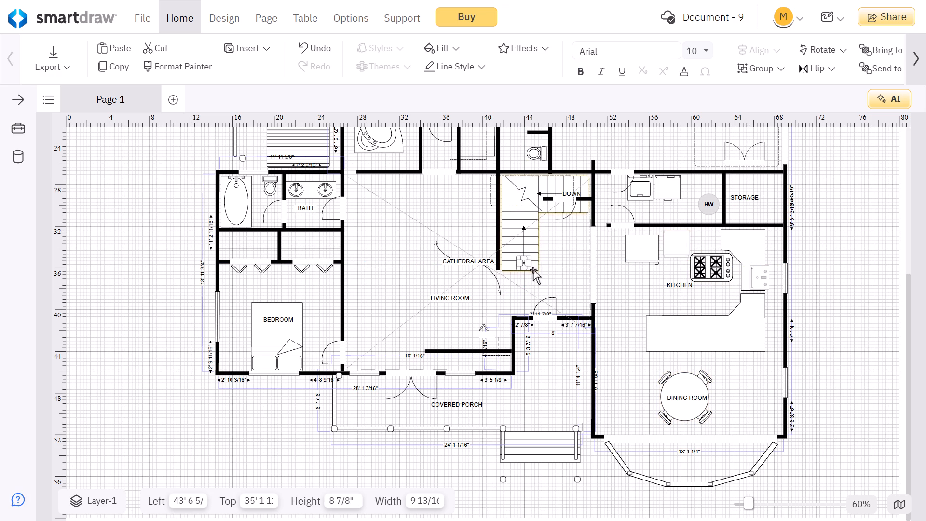
left_click(537, 268)
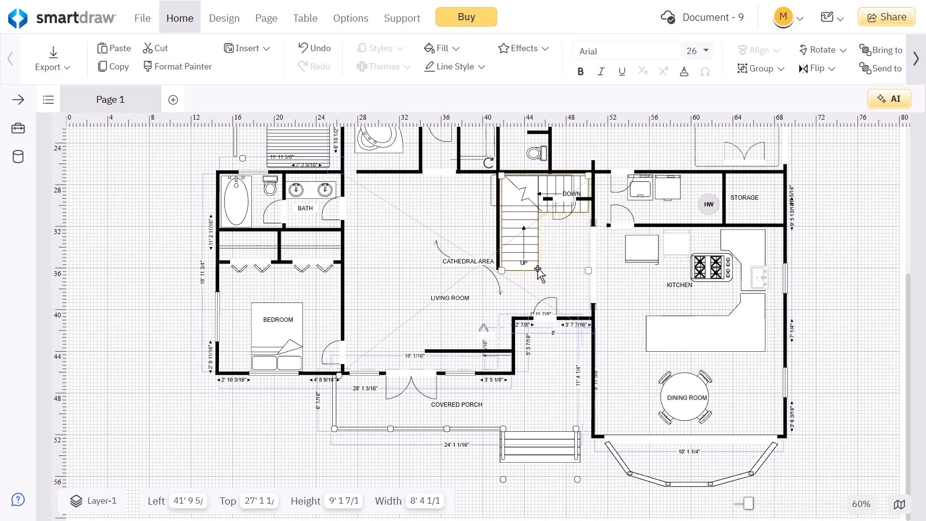
left_click(535, 258)
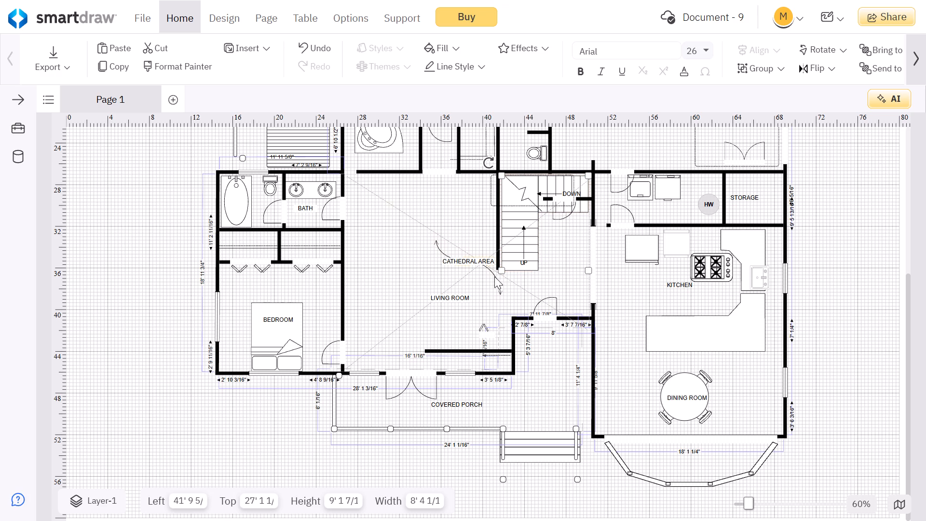
left_click_drag(503, 271, 496, 287)
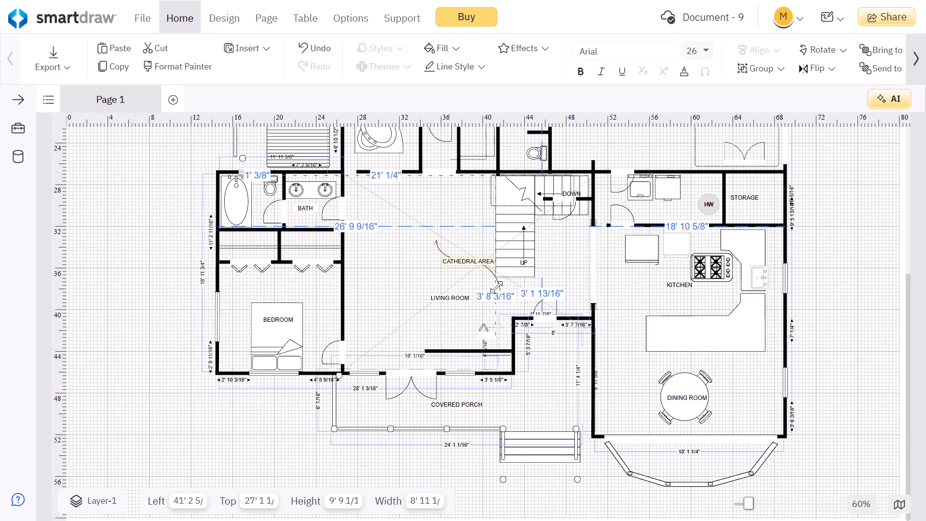
left_click_drag(496, 287, 499, 287)
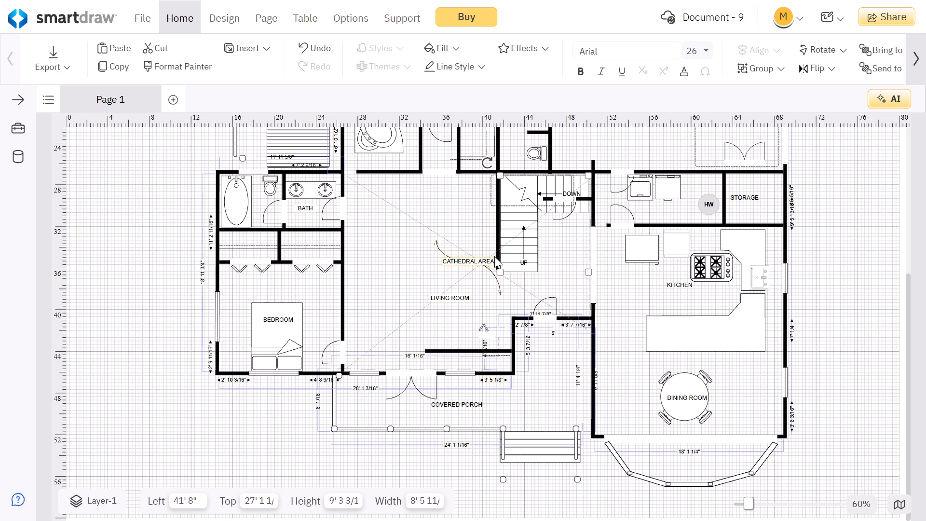
Select the diagonal line crossing the living room's cathedral area toward the staircase.
left_click(495, 253)
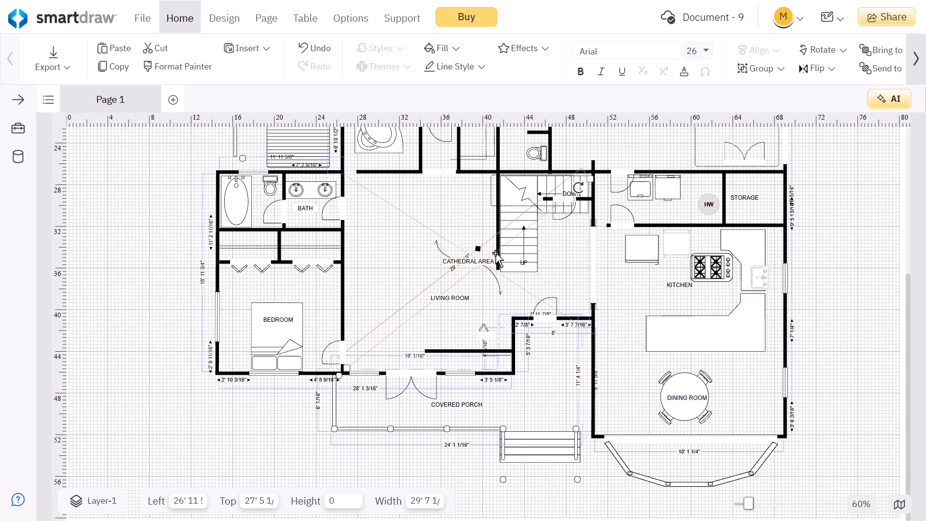
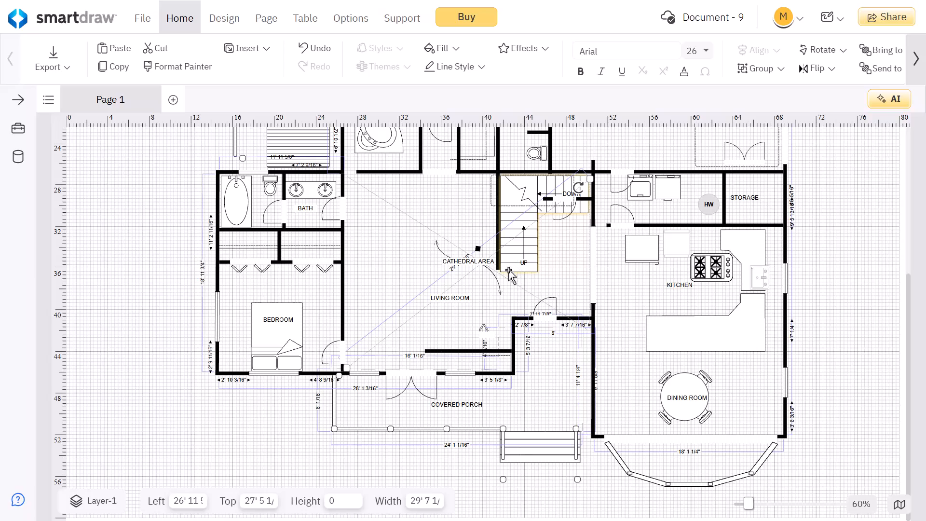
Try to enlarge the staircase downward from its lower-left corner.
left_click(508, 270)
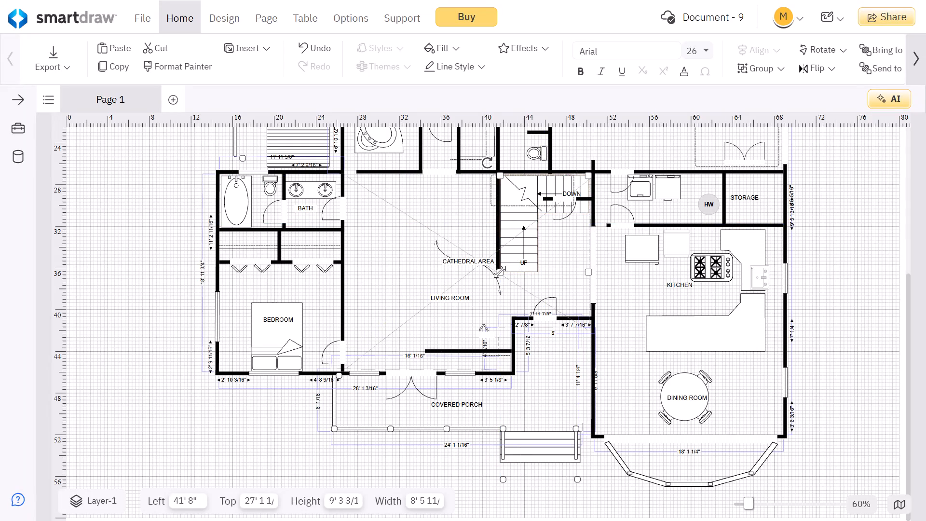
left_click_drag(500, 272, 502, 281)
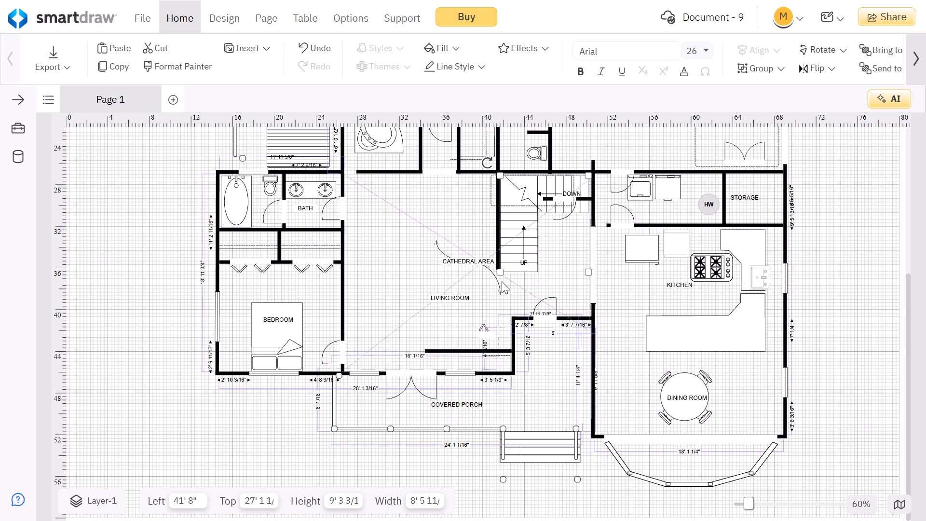
Narrow the bedroom's left closet bifold door to about 3' 6 1/2" wide.
left_click(240, 269)
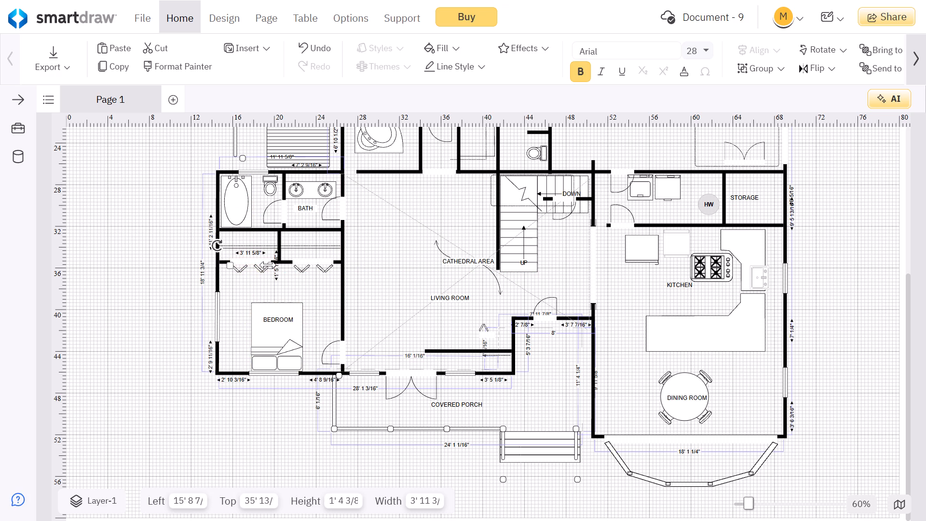
left_click(268, 264)
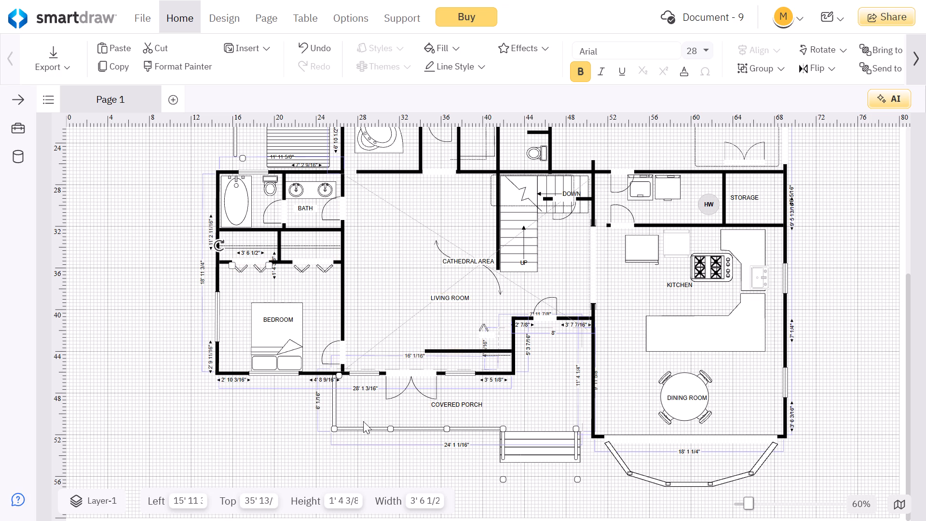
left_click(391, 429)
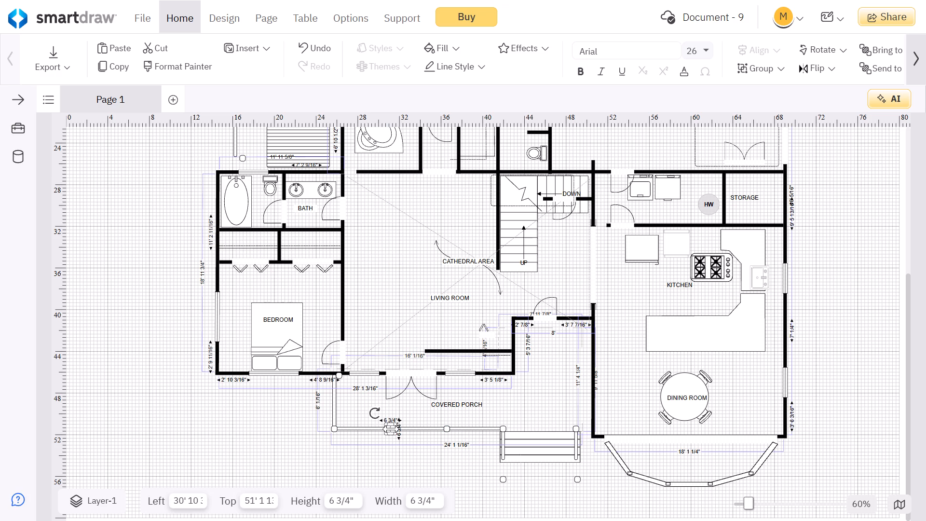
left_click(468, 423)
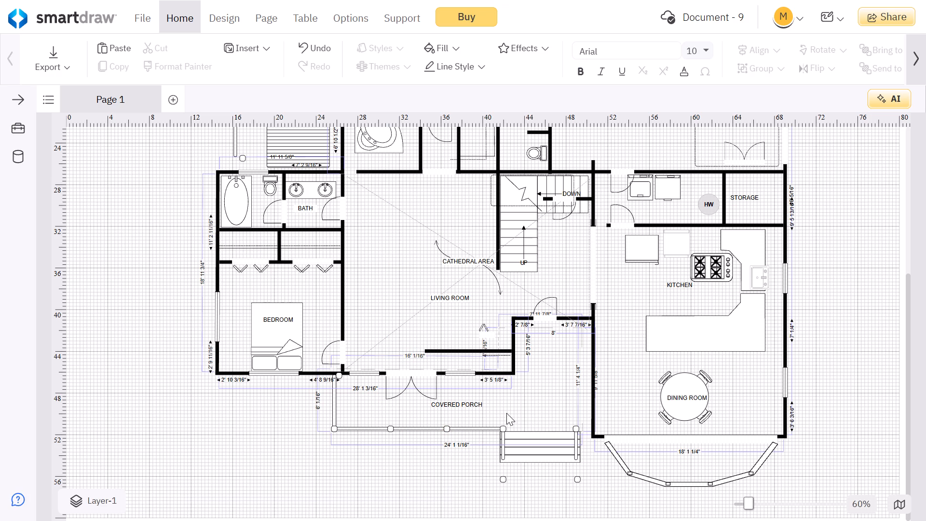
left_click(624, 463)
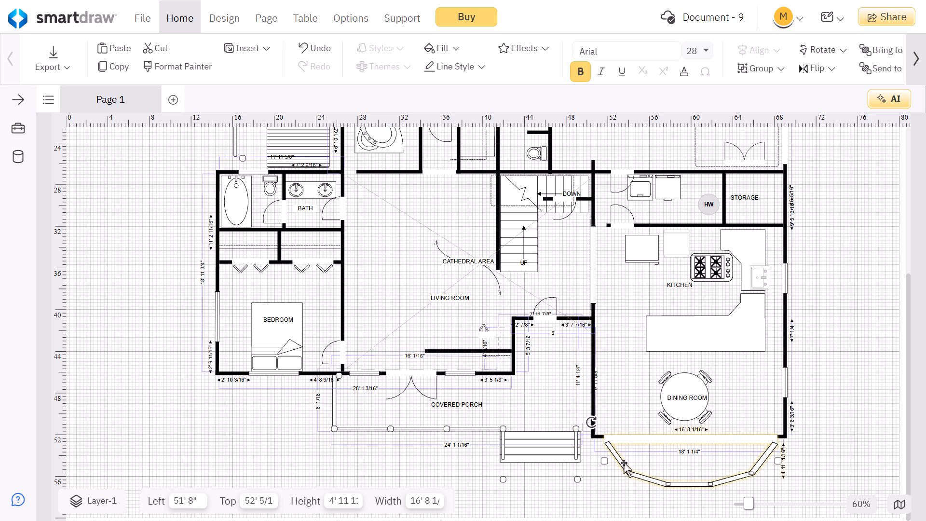
Shift the house's right exterior wall beside the storage room and kitchen outward, making the dining room side about 19' 7 1/4" wide.
left_click(785, 245)
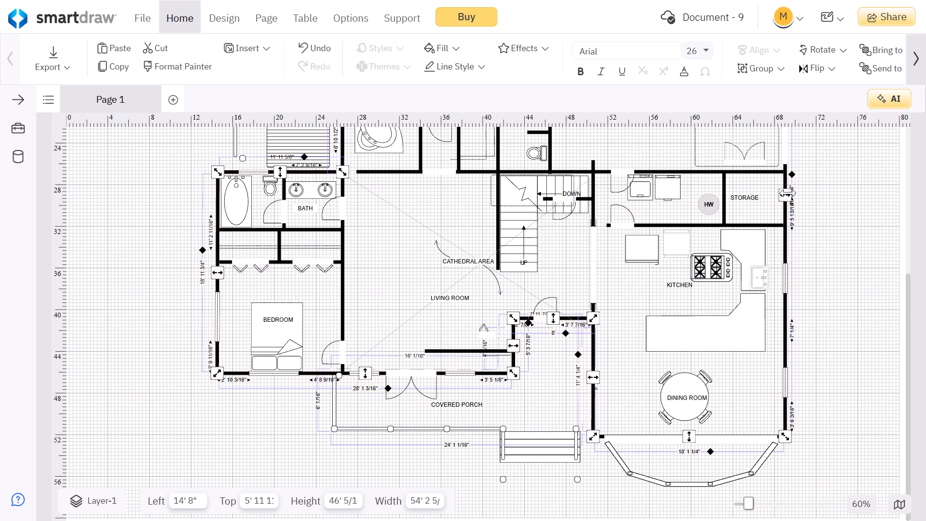
left_click_drag(788, 193, 804, 187)
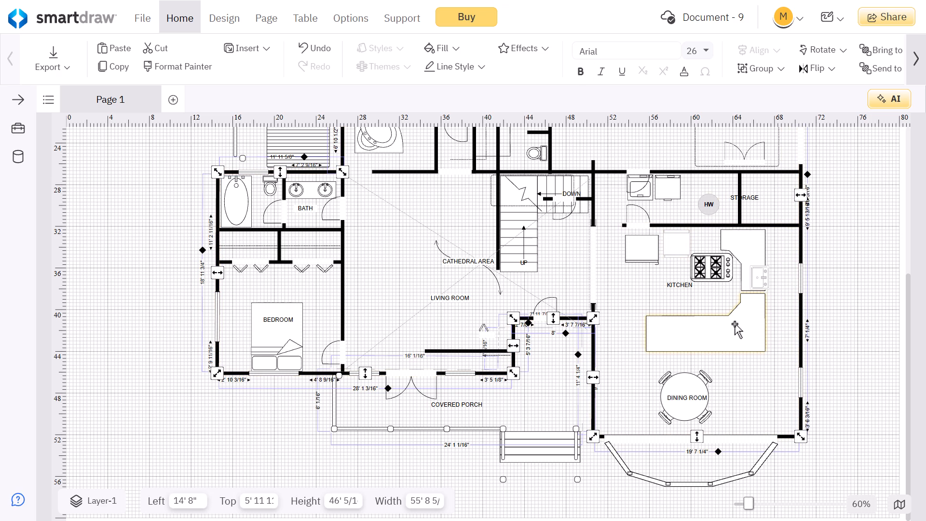
Move the kitchen's peninsula counter down toward the dining table, to about Left 55' 8", Top 39' 10".
left_click_drag(735, 324, 733, 337)
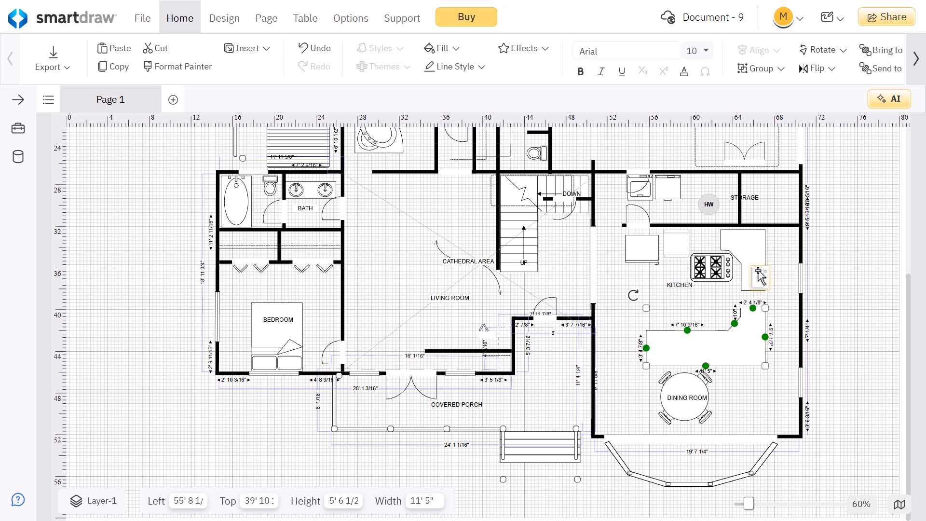
Move the kitchen's corner counter to about Left 64' 4", Top 32' 1", and the sink onto it at about Left 66' 3", Top 35' 3".
left_click_drag(752, 242, 768, 241)
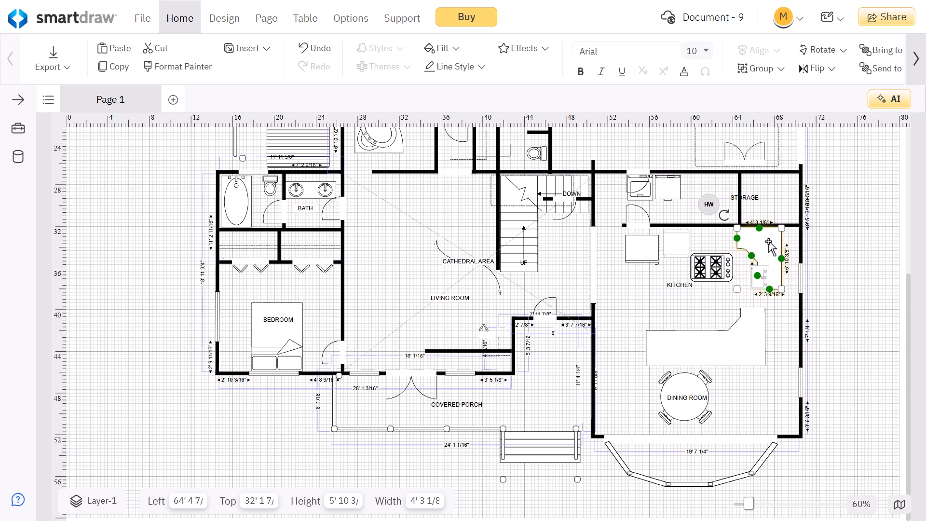
left_click_drag(761, 281, 771, 274)
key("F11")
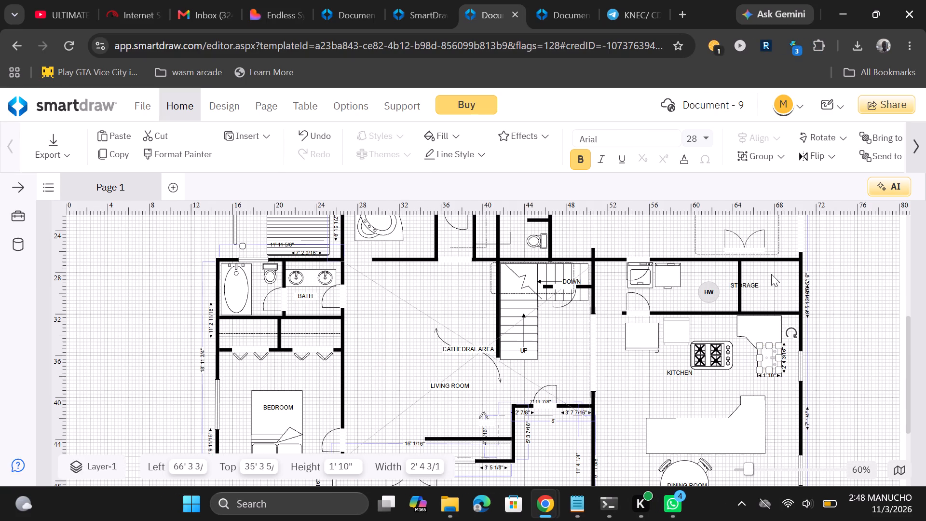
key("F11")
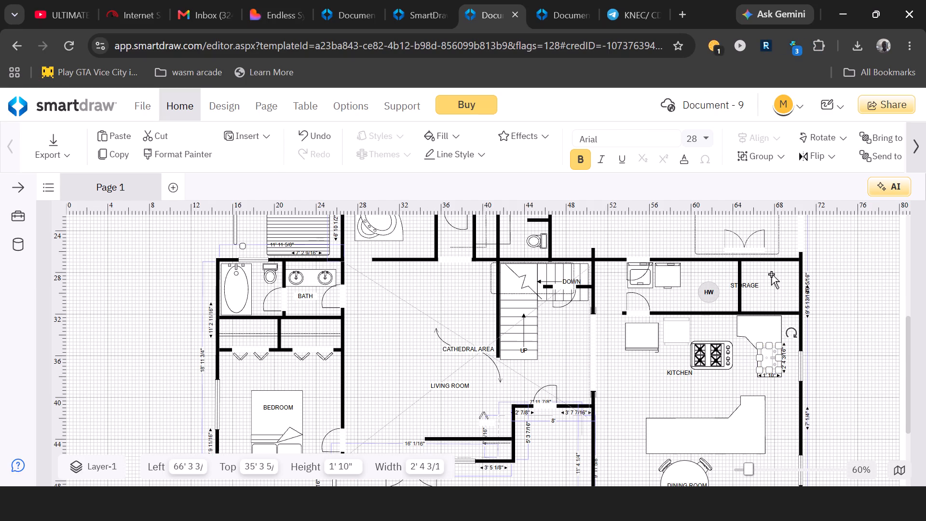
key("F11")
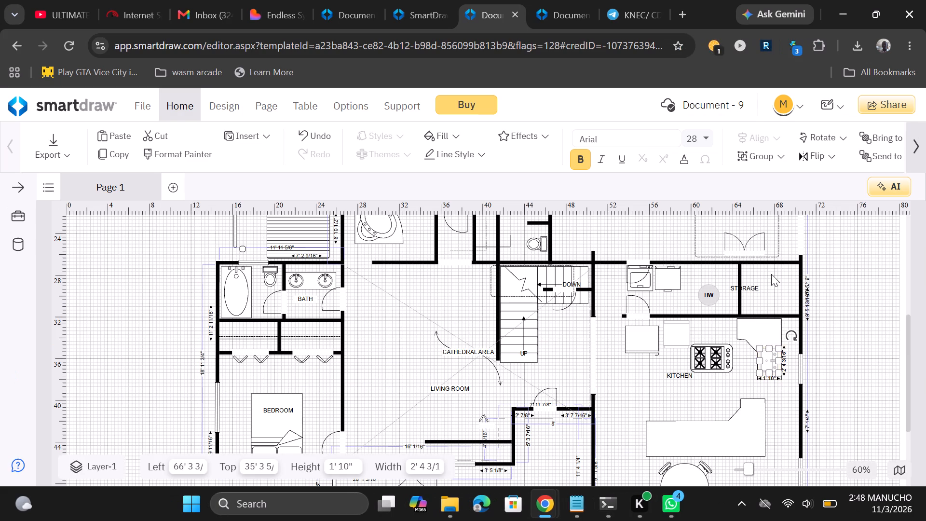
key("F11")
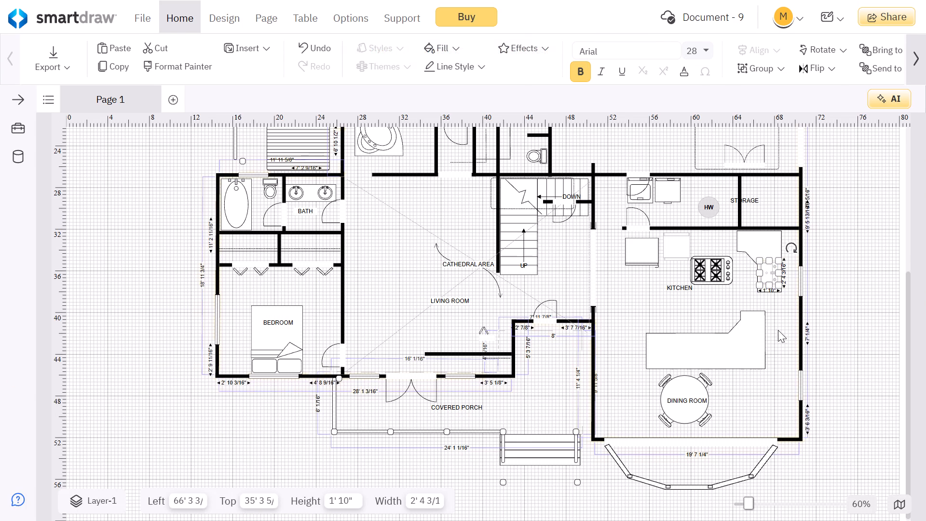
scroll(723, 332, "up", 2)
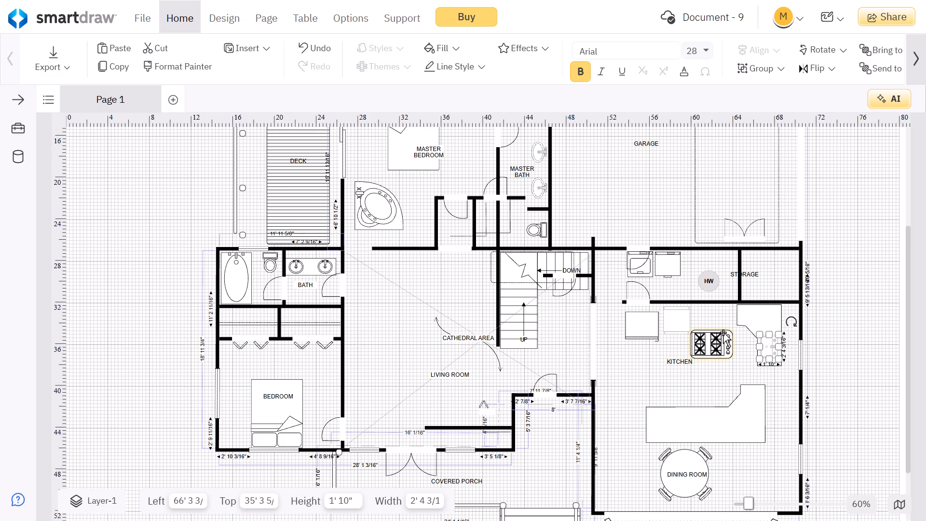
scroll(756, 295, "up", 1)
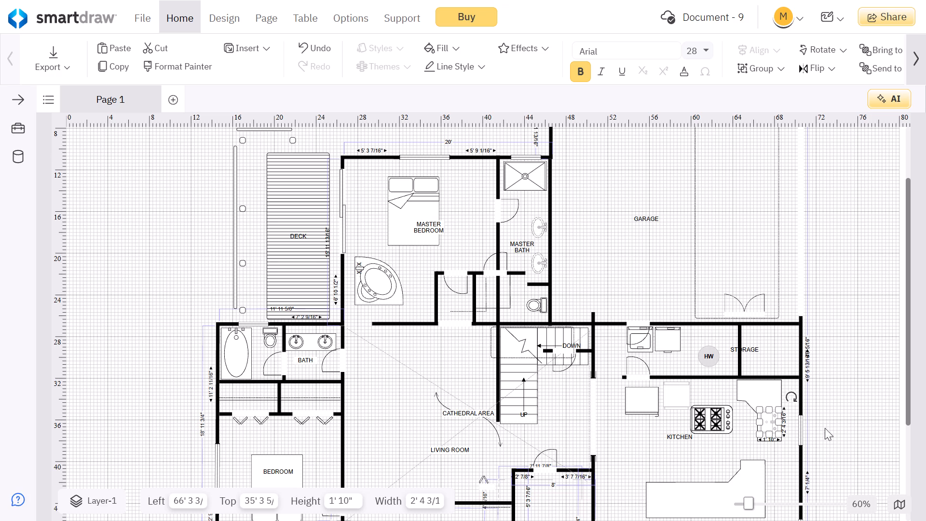
Move the staircase's UP label and arrow slightly down to about Left 43' 2", Top 35' 1".
scroll(757, 403, "down", 2)
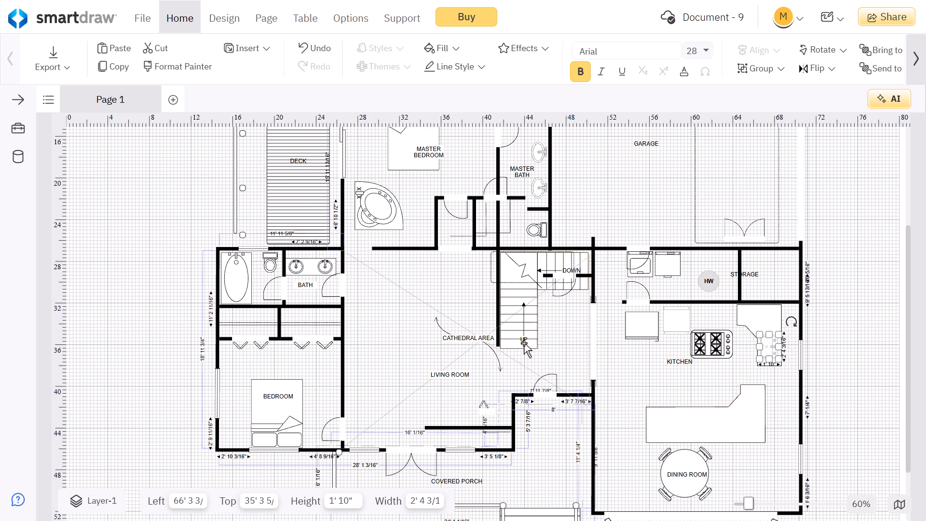
left_click(524, 343)
left_click_drag(529, 344, 537, 365)
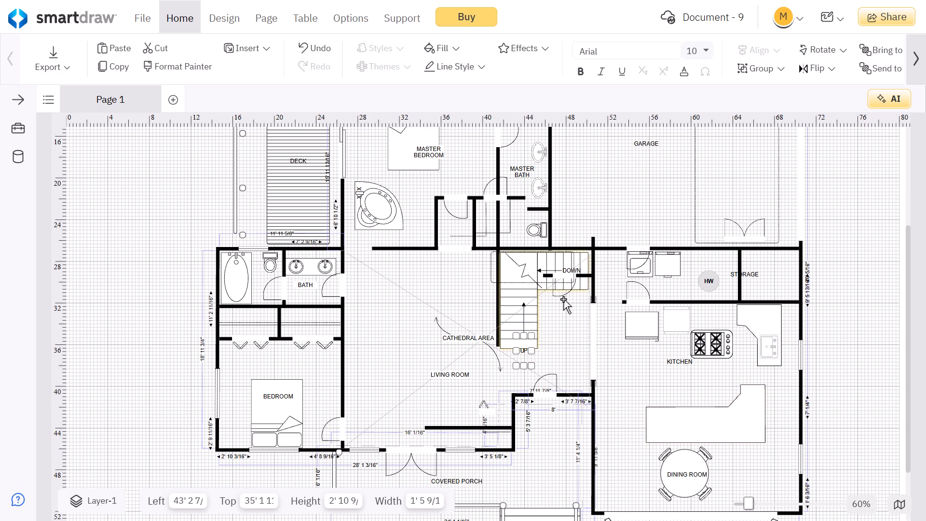
Shift the long wall between the master bedroom and master bath leftward to about Left 39' 8", Top 10' 11".
left_click(499, 294)
left_click_drag(499, 294, 473, 301)
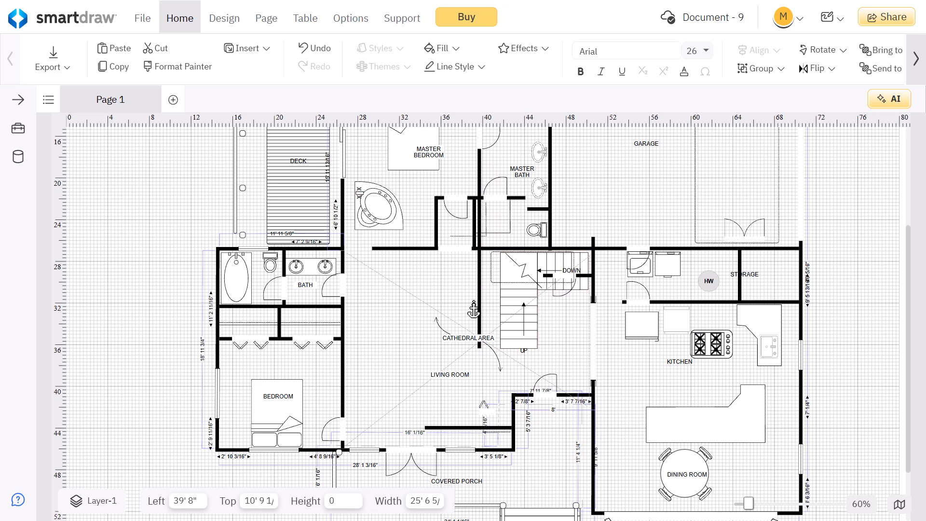
left_click_drag(473, 301, 481, 303)
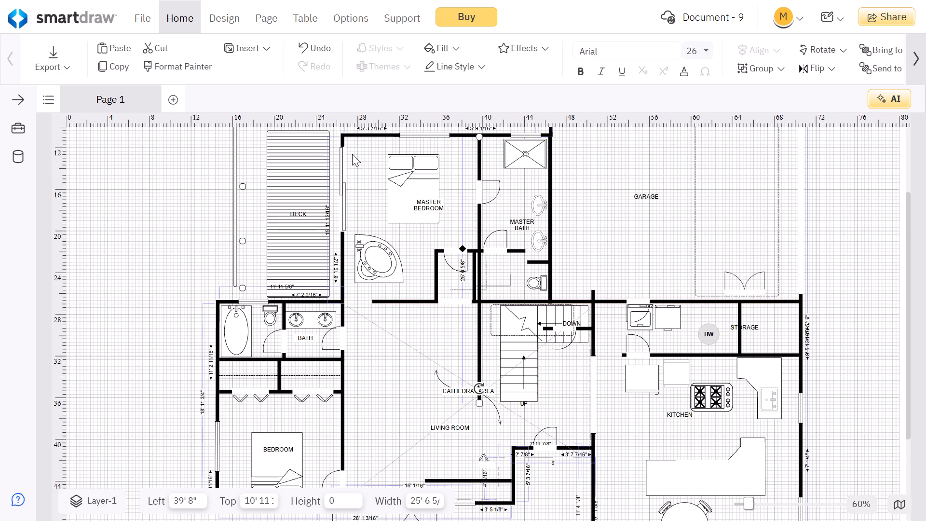
Move the long horizontal wall below the master bedroom to about Left 26' 6", Top 26' 11".
left_click_drag(423, 301, 394, 310)
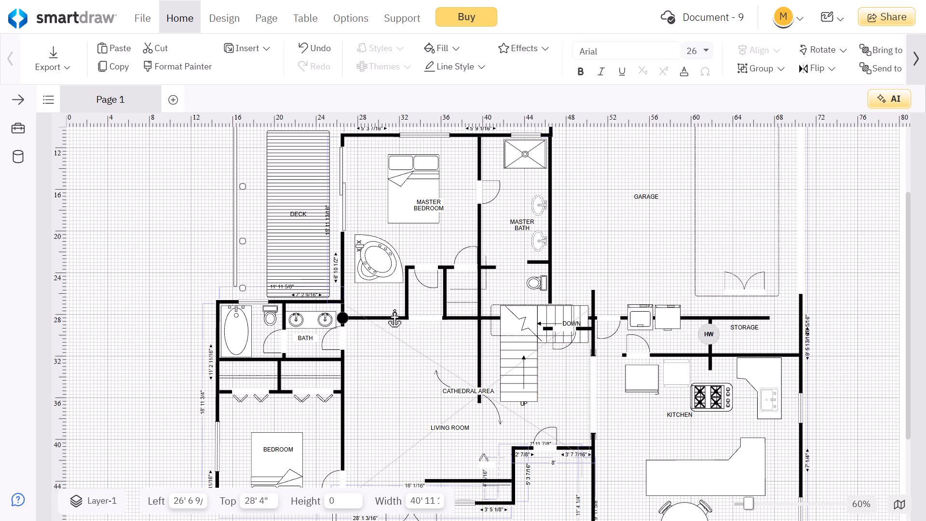
left_click_drag(394, 310, 394, 309)
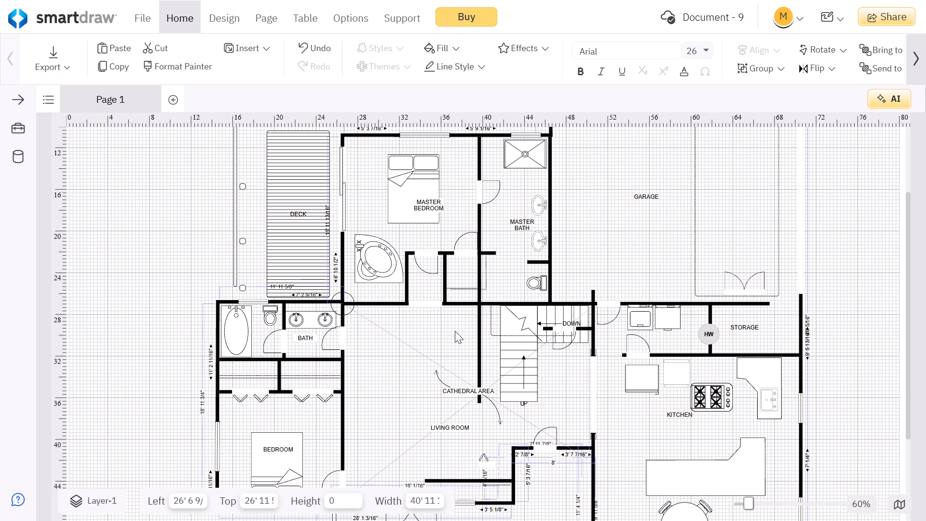
Move the wall between the master bedroom and master bath to about Left 39', Top 10' 7", and extend its lower end further into the living room.
left_click_drag(482, 335, 475, 349)
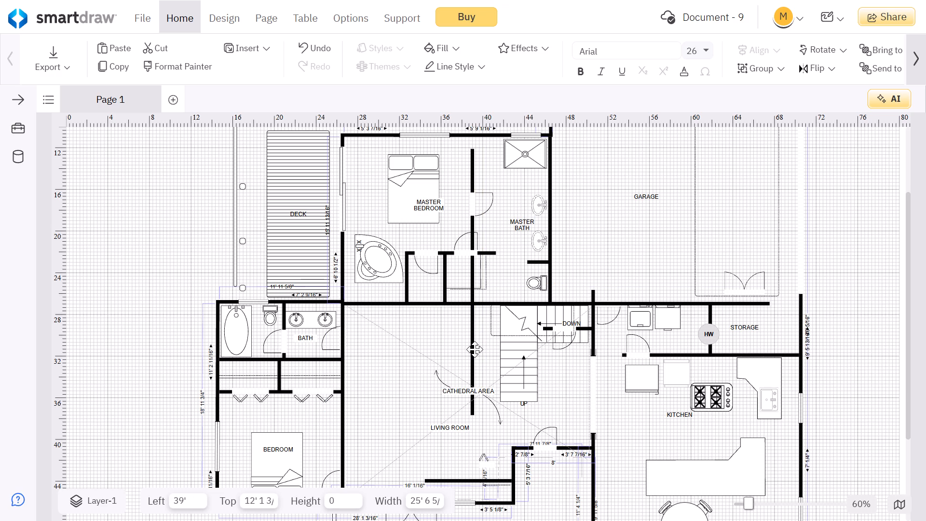
left_click_drag(475, 349, 474, 331)
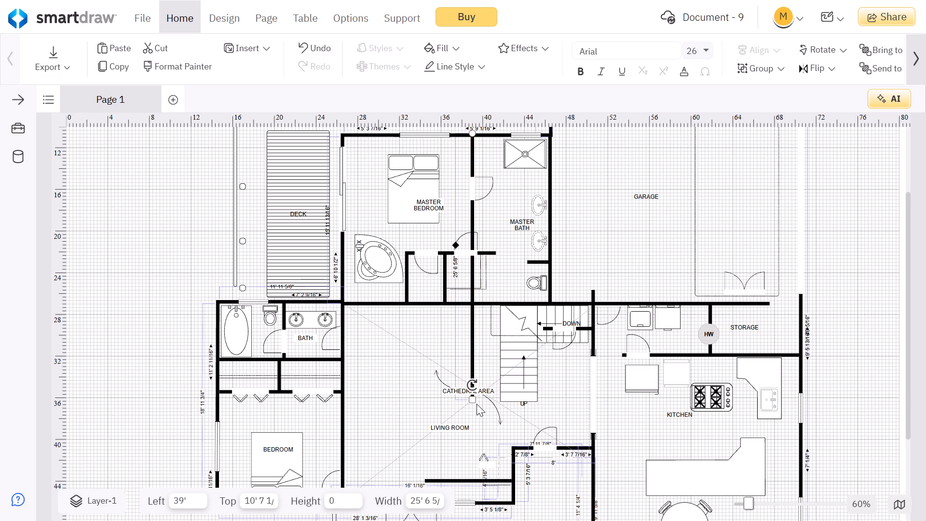
left_click_drag(474, 400, 472, 424)
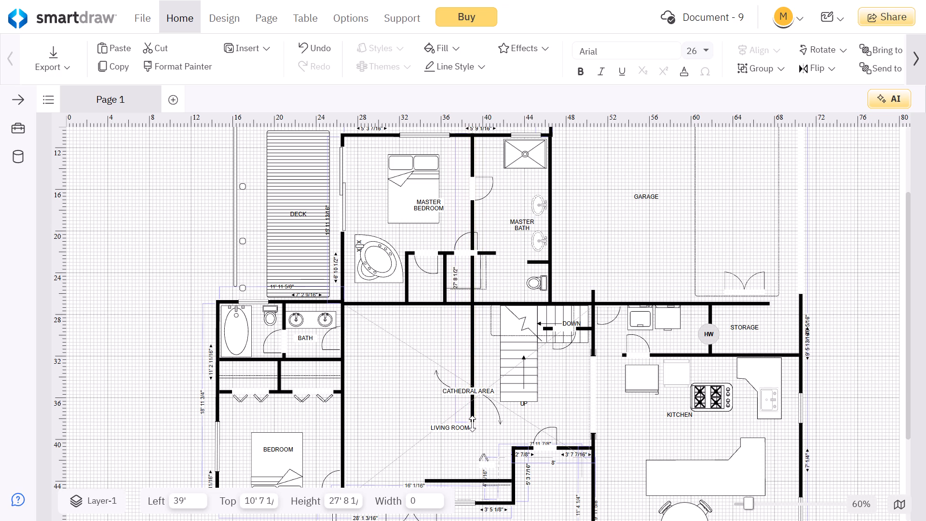
left_click_drag(472, 424, 473, 436)
Move the staircase's UP label and arrow to about Left 41' 8", Top 36' 2".
left_click_drag(522, 391, 505, 403)
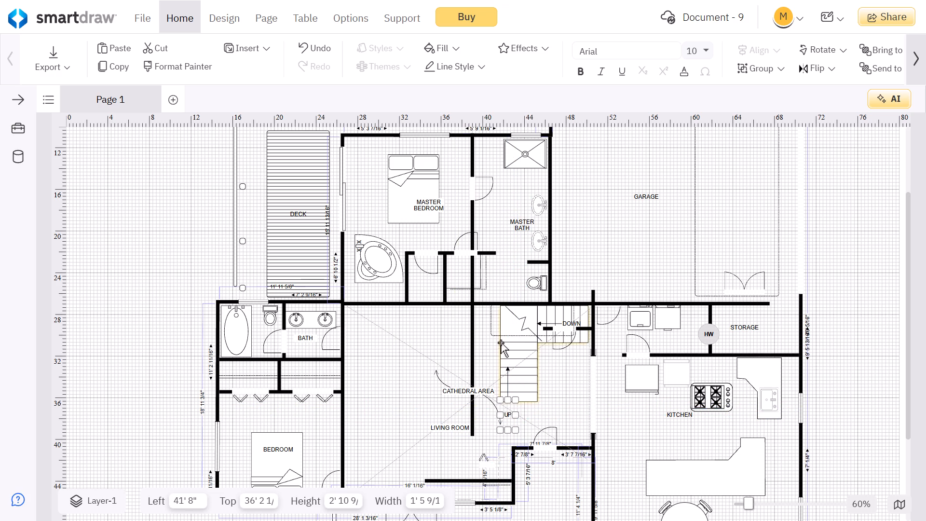
Move the staircase leftward toward the living room wall, to about Left 40' 2", Top 27' 1".
left_click(504, 315)
left_click_drag(504, 315, 491, 316)
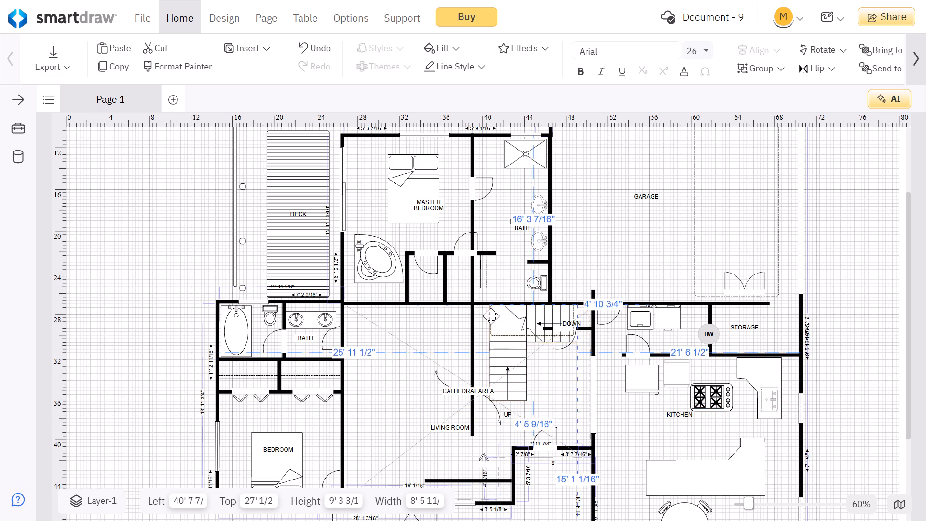
left_click_drag(491, 316, 490, 316)
Move the shower out of the master bath to the empty area above the master bedroom, at about Left 35' 5", Top 3'.
scroll(687, 254, "up", 1)
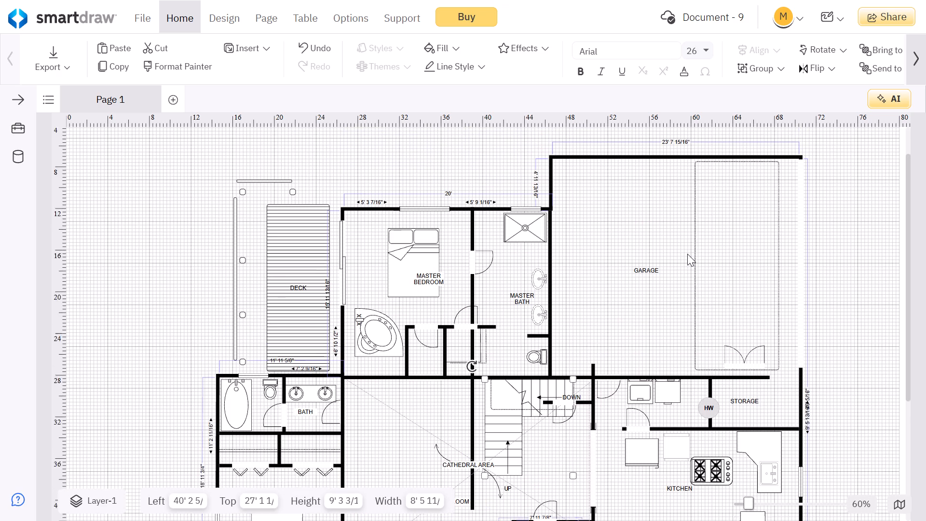
scroll(687, 254, "up", 2)
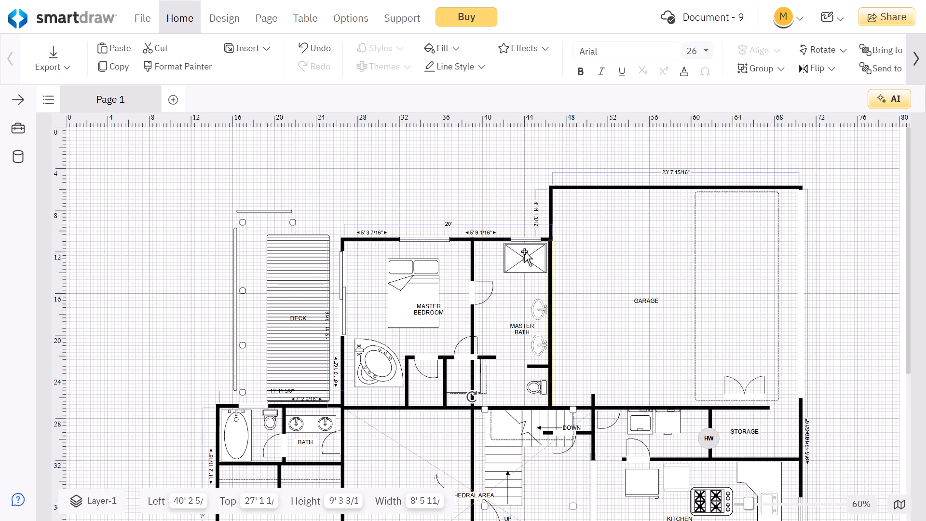
left_click(524, 251)
left_click_drag(524, 251, 477, 185)
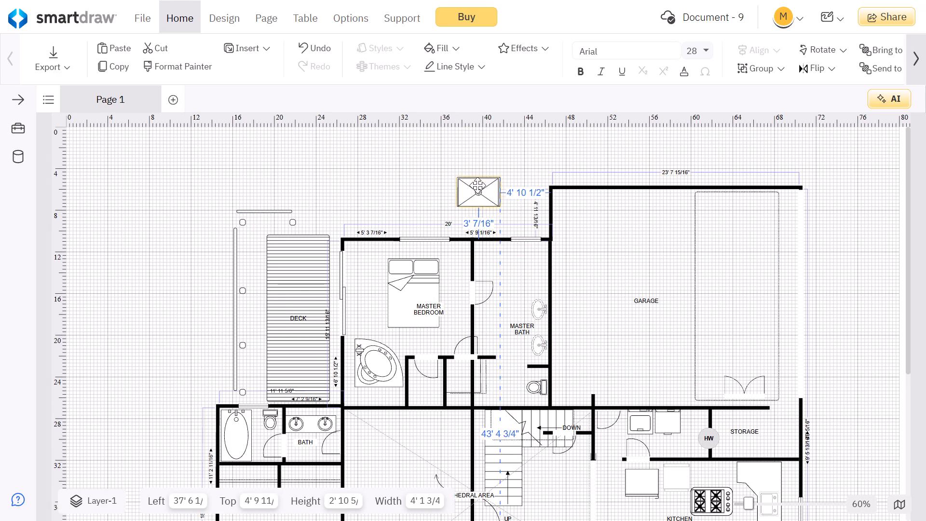
left_click_drag(477, 185, 455, 166)
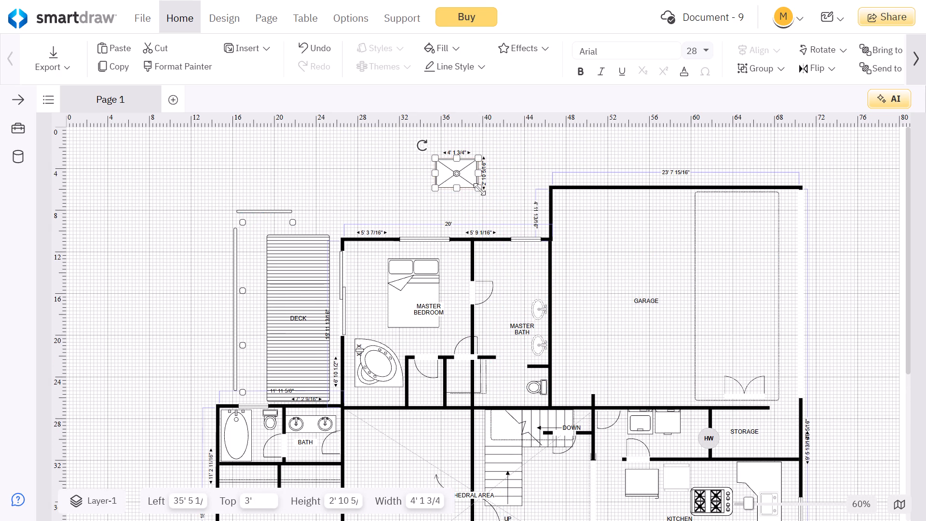
Enlarge the relocated shower to about 5' 4" wide and 4' high and deselect it.
left_click_drag(477, 189, 492, 201)
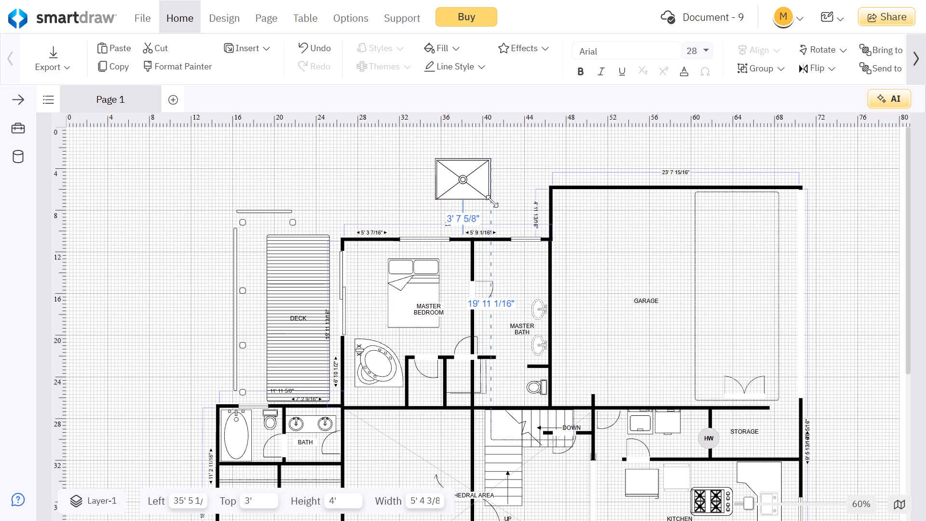
left_click_drag(492, 201, 492, 201)
left_click(563, 193)
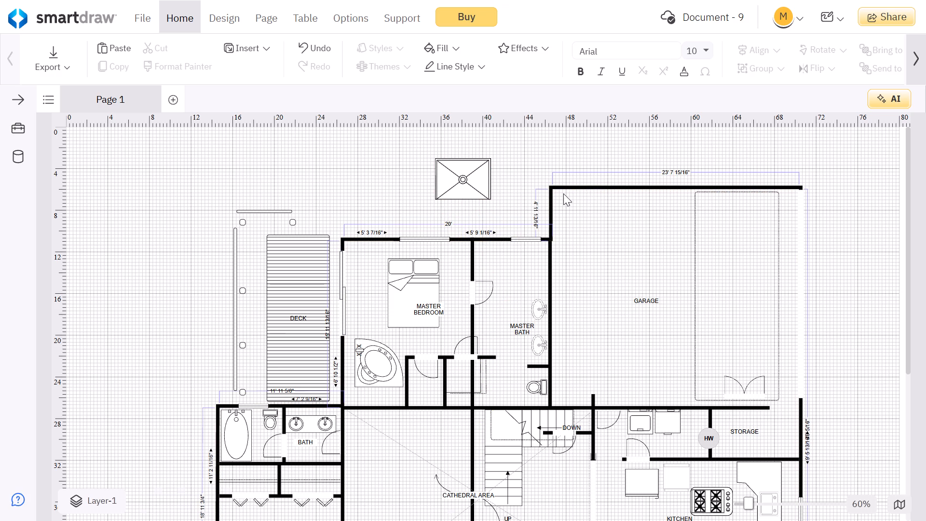
Select every object in the floor plan.
left_click_drag(166, 200, 768, 514)
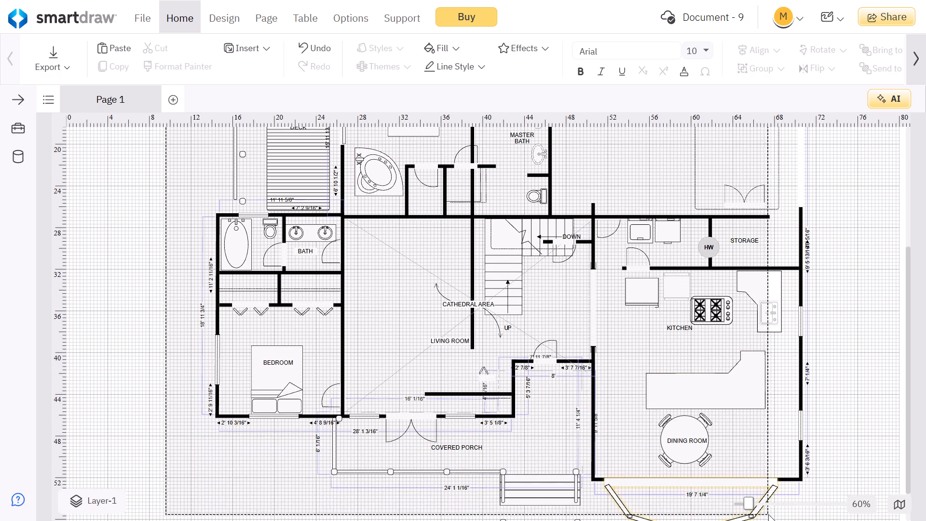
scroll(758, 366, "up", 3)
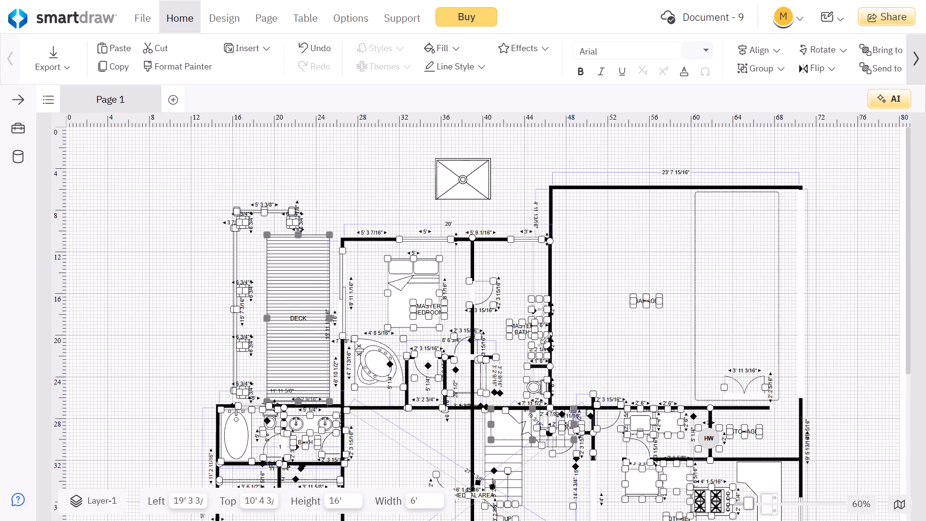
key("ctrl+a")
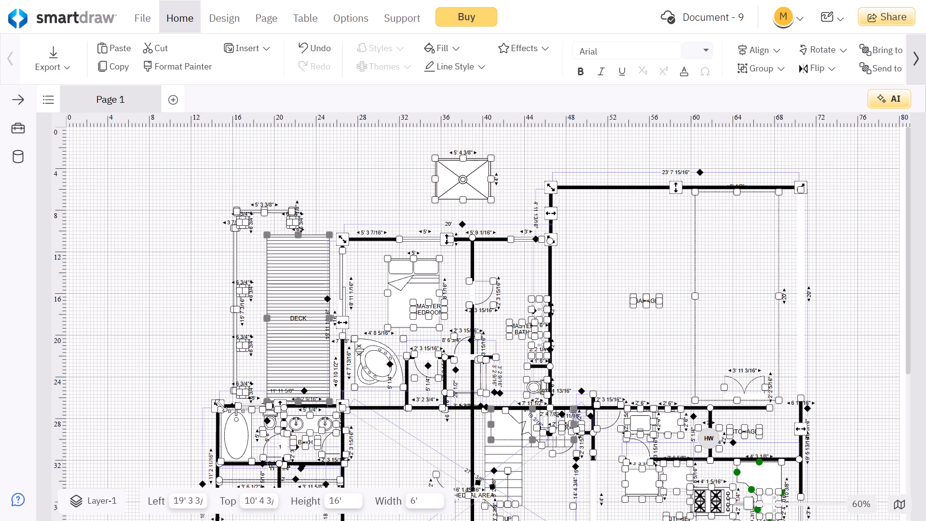
Extend the bedroom and bath wing outward by moving its outer wall and both corners to a straight edge at about Left 8' 1".
left_click_drag(221, 405, 198, 384)
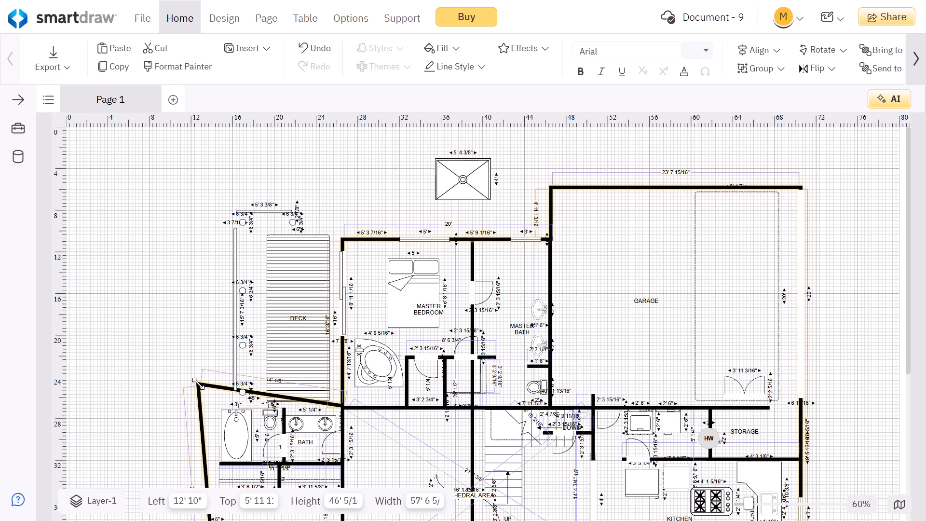
left_click_drag(198, 384, 170, 393)
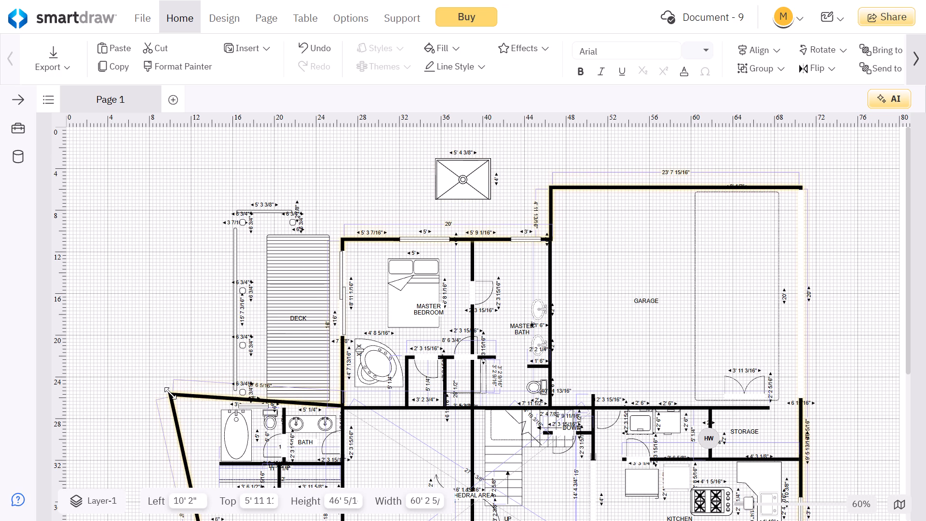
scroll(170, 393, "down", 4)
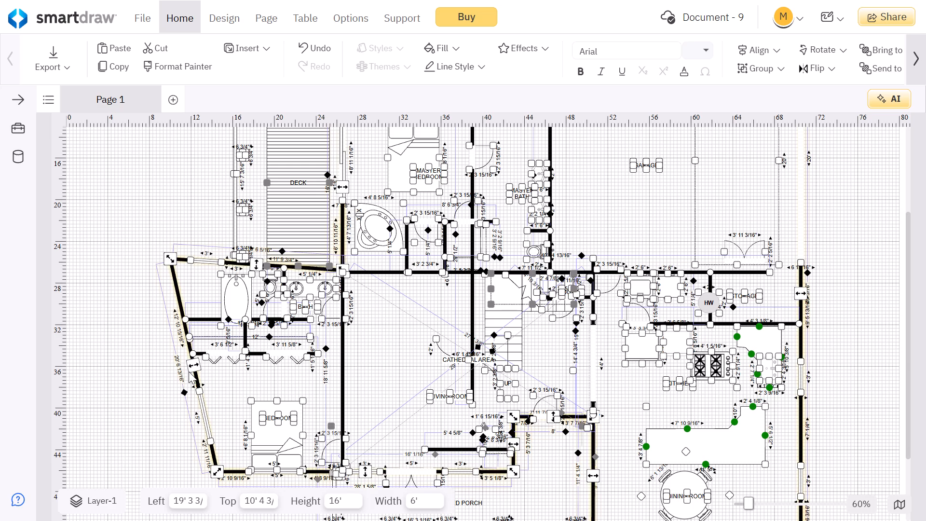
left_click_drag(191, 367, 171, 376)
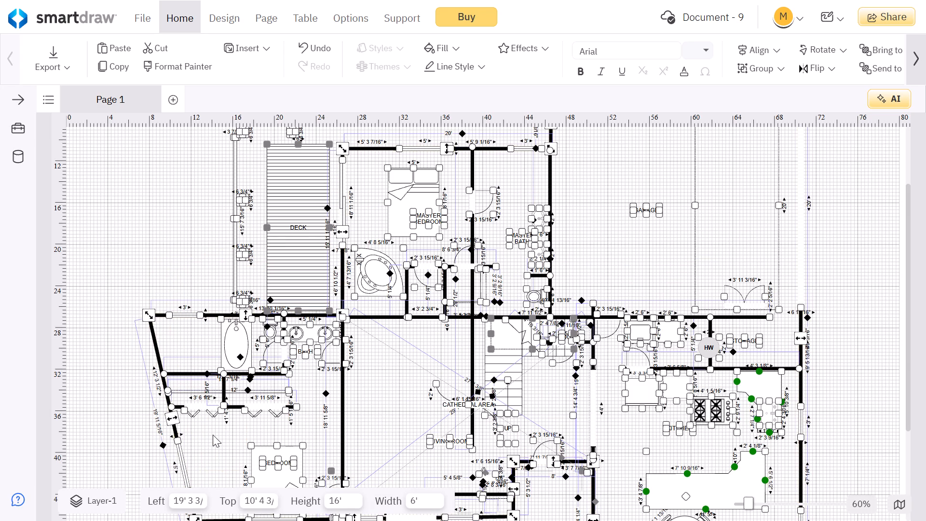
scroll(213, 435, "down", 2)
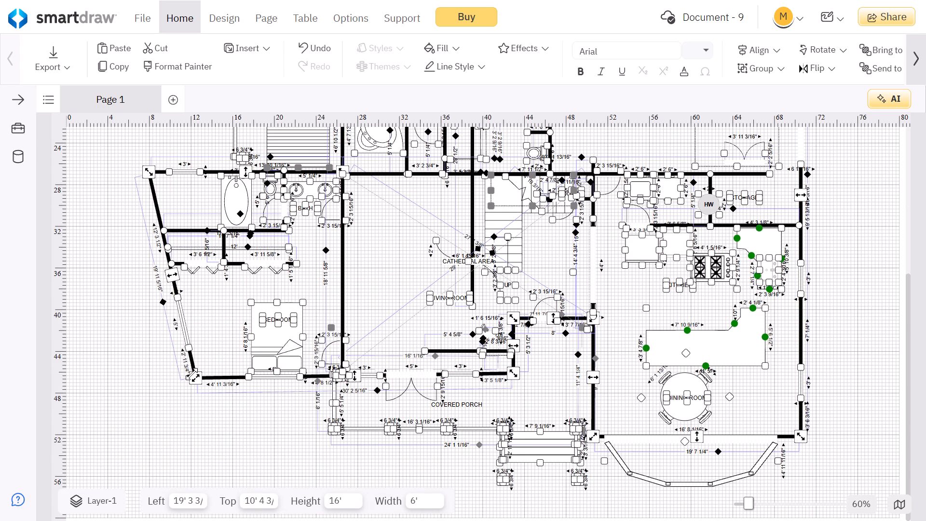
left_click_drag(191, 374, 140, 379)
scroll(177, 362, "down", 1)
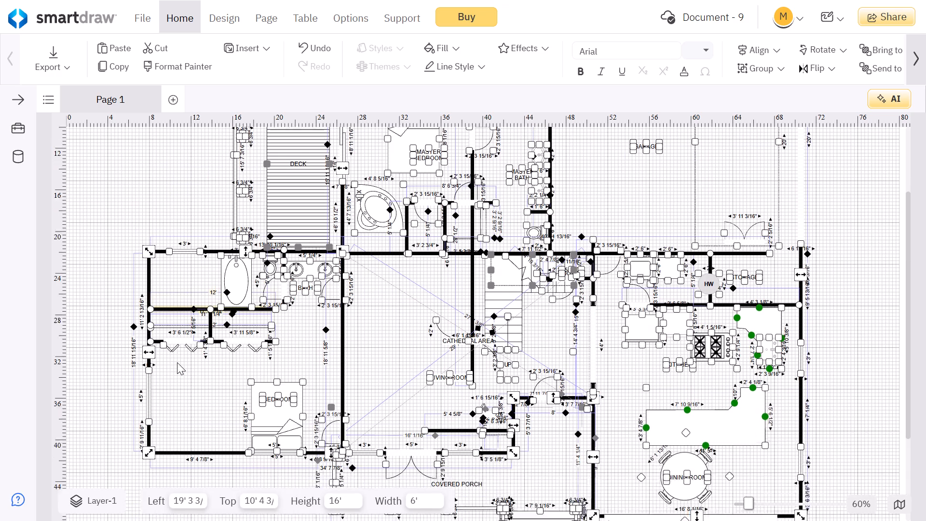
scroll(177, 362, "down", 2)
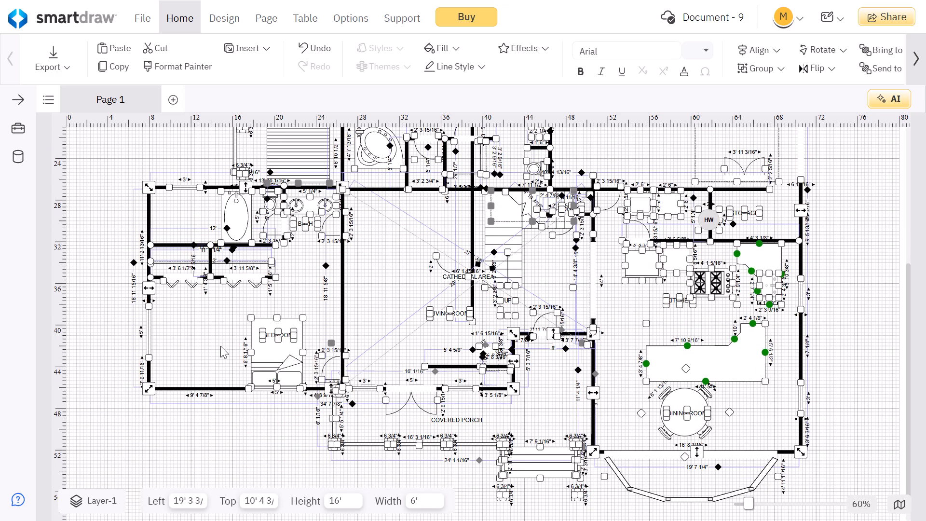
scroll(220, 346, "up", 5)
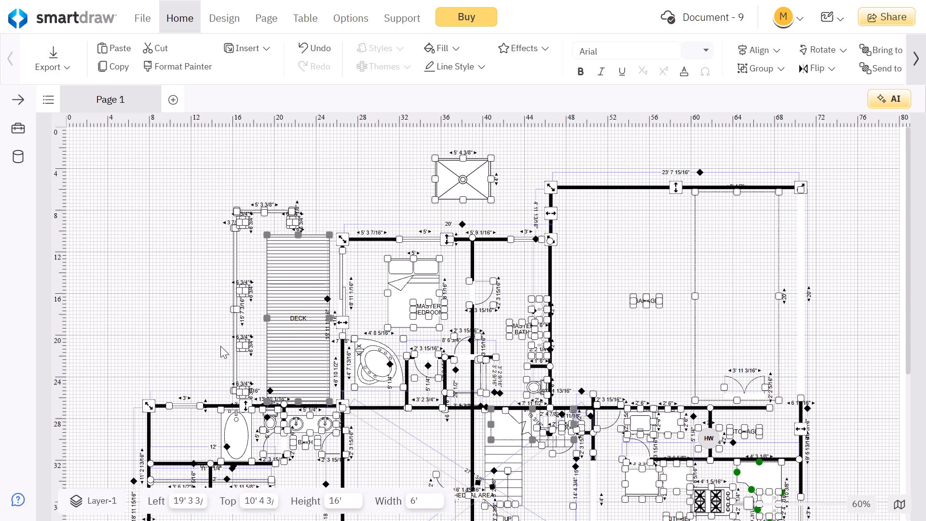
Push the outer wall shared by the garage, storage and kitchen outward until the garage's top wall spans about 36' 5".
scroll(265, 369, "down", 4)
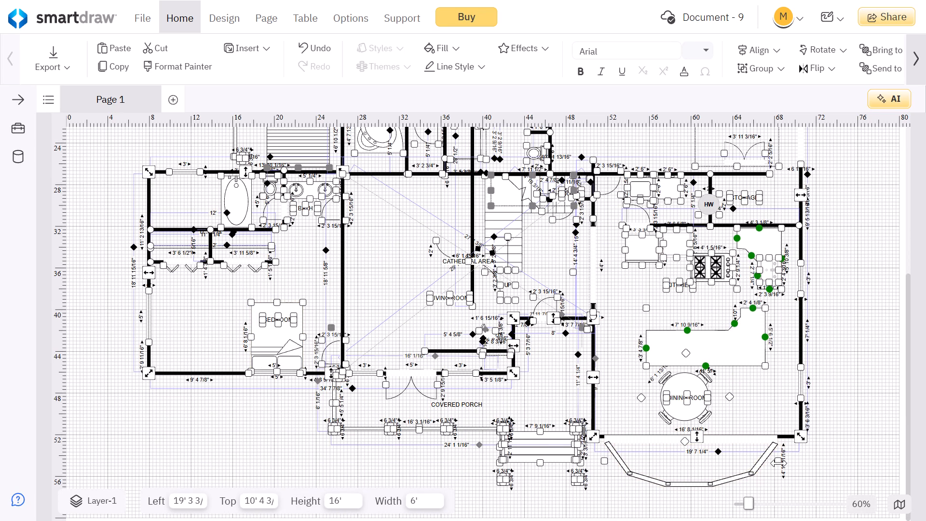
left_click_drag(779, 463, 805, 476)
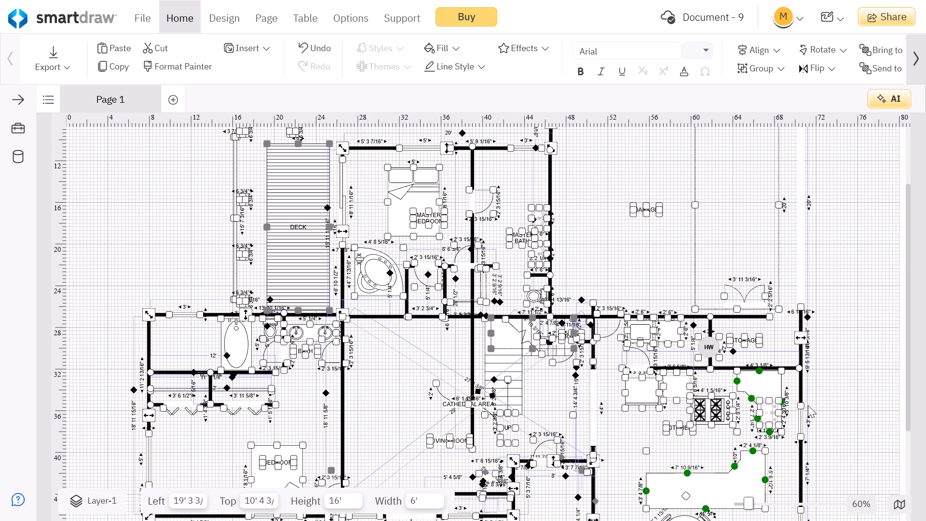
left_click_drag(799, 337, 860, 339)
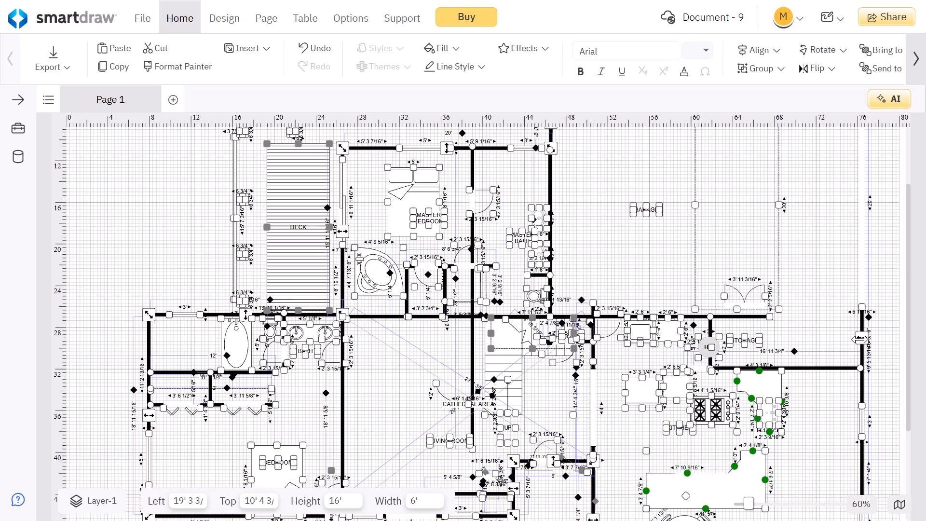
left_click_drag(860, 339, 917, 339)
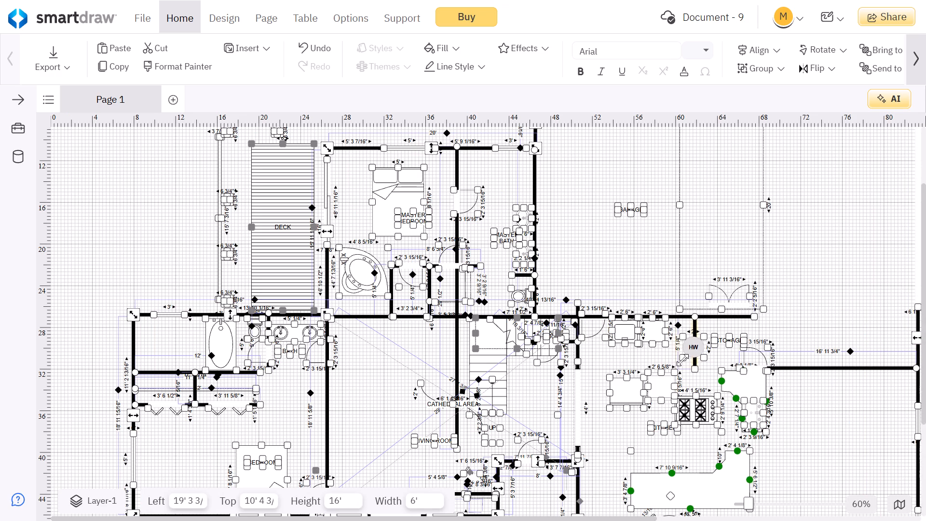
Raise the garage's top wall so its side wall above the master bath is about 8' 10" long.
scroll(682, 360, "up", 4)
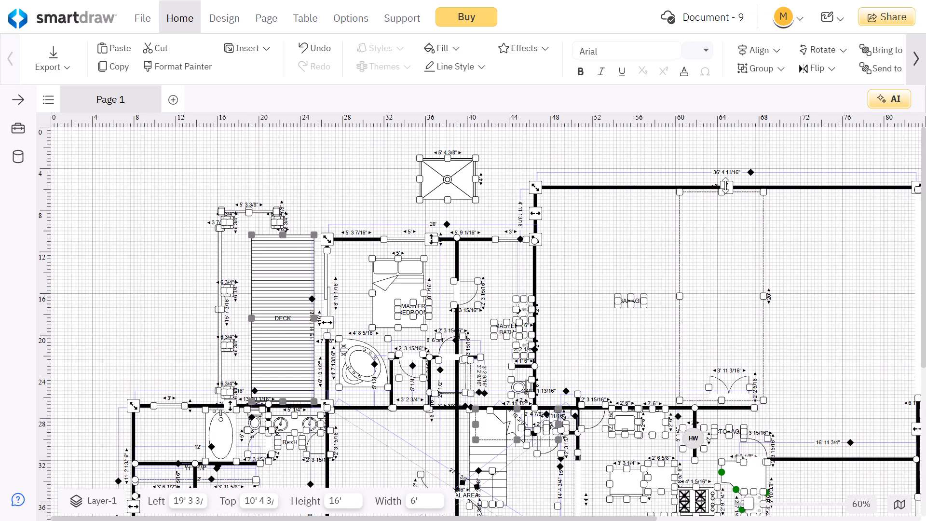
left_click_drag(724, 186, 718, 143)
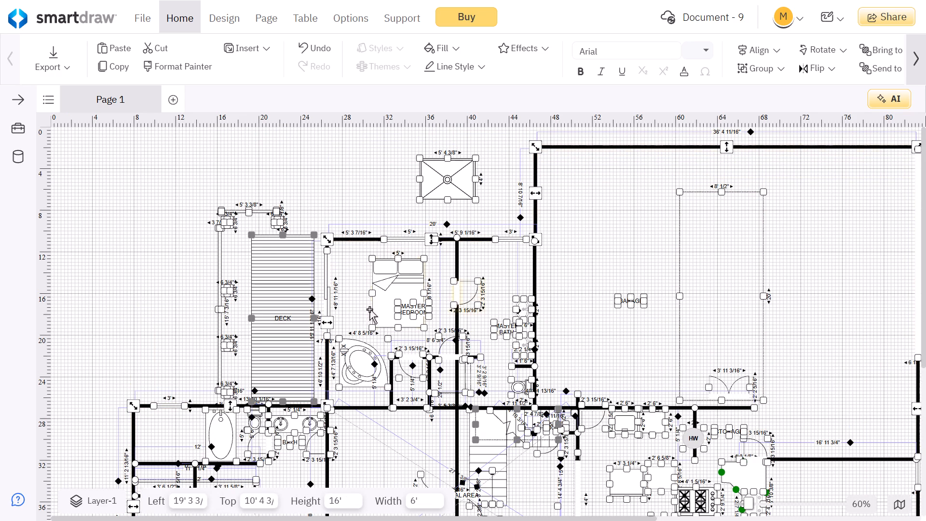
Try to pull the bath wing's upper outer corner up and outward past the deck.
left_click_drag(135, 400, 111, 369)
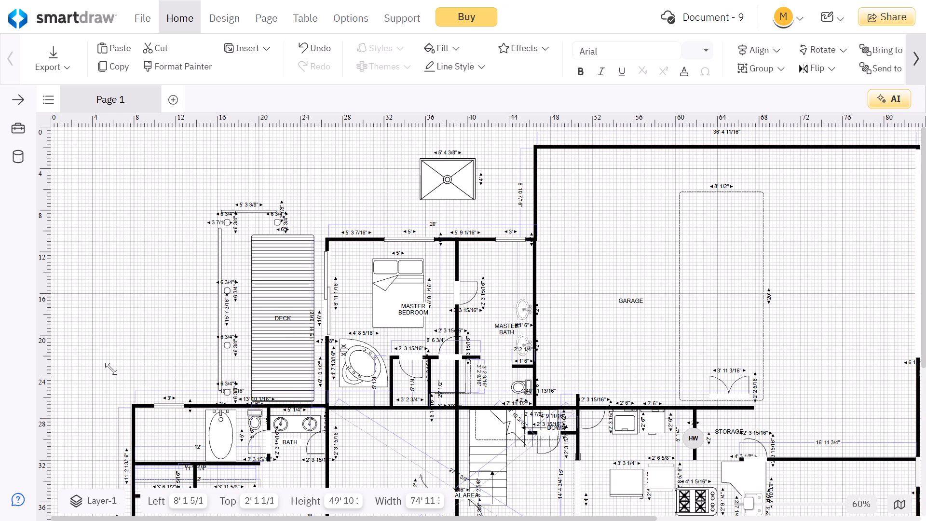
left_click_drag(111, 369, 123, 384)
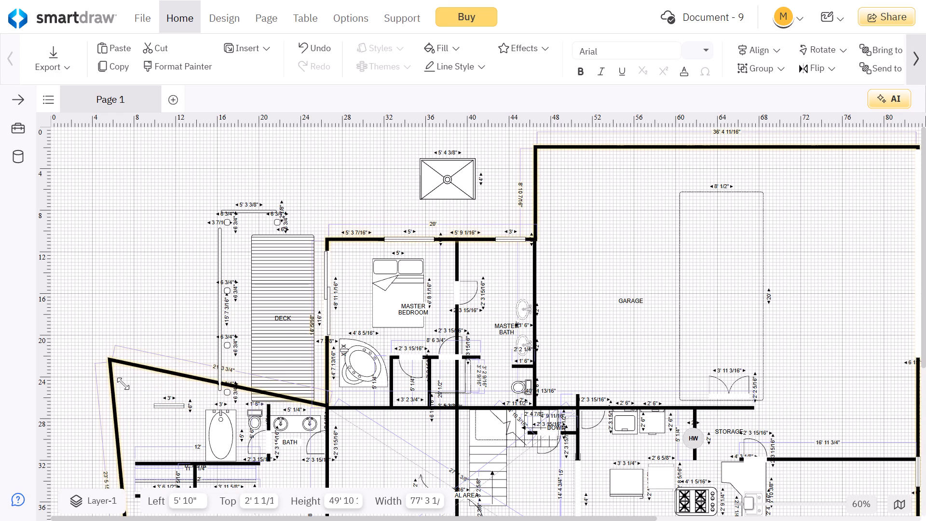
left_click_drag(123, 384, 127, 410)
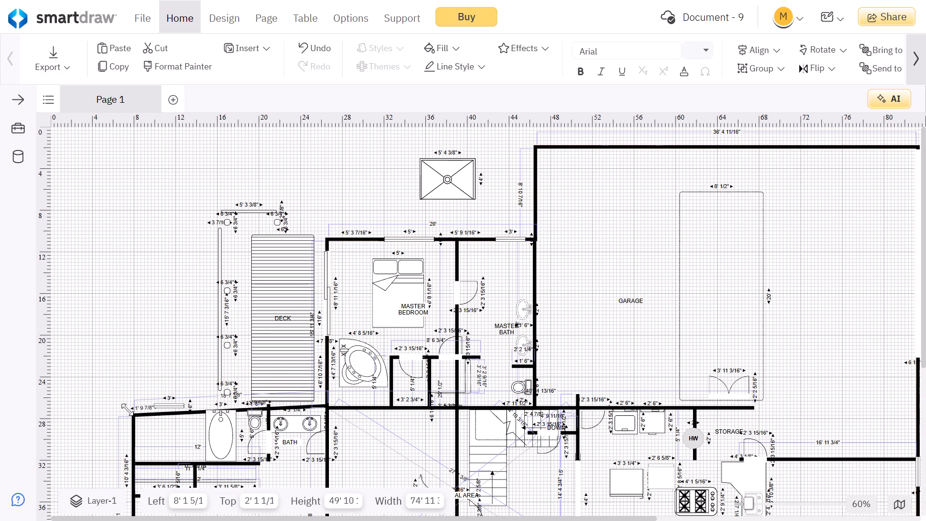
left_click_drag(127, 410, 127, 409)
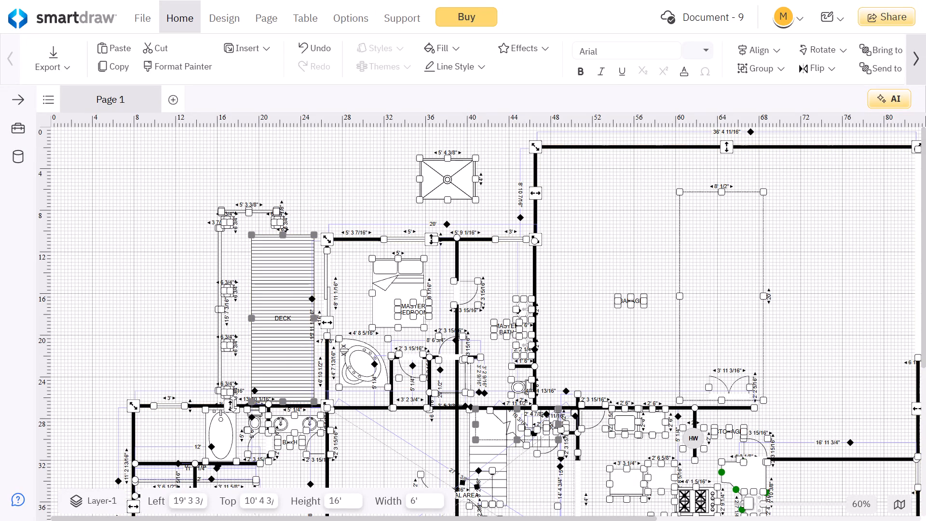
Adjust the wall between the deck and the bath so the bedroom wing's outer side is about 19' long.
left_click_drag(233, 404, 230, 399)
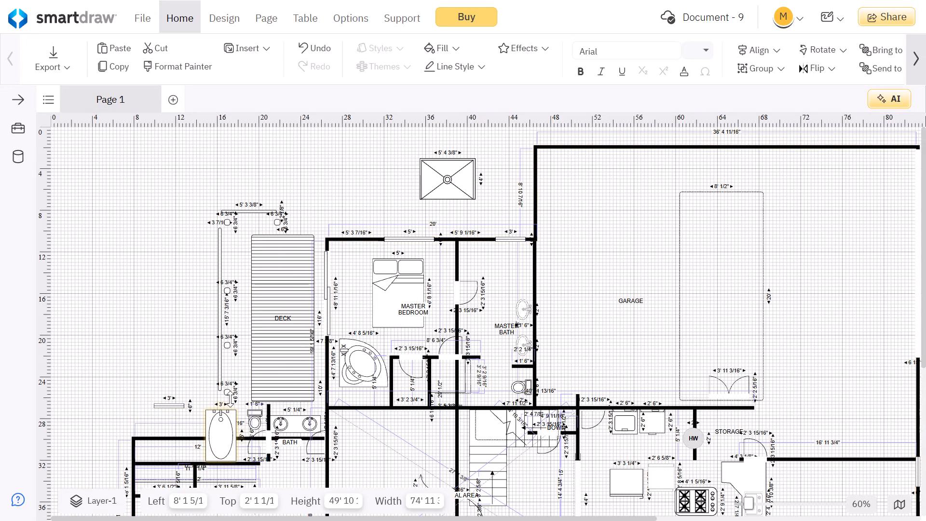
left_click_drag(230, 399, 229, 396)
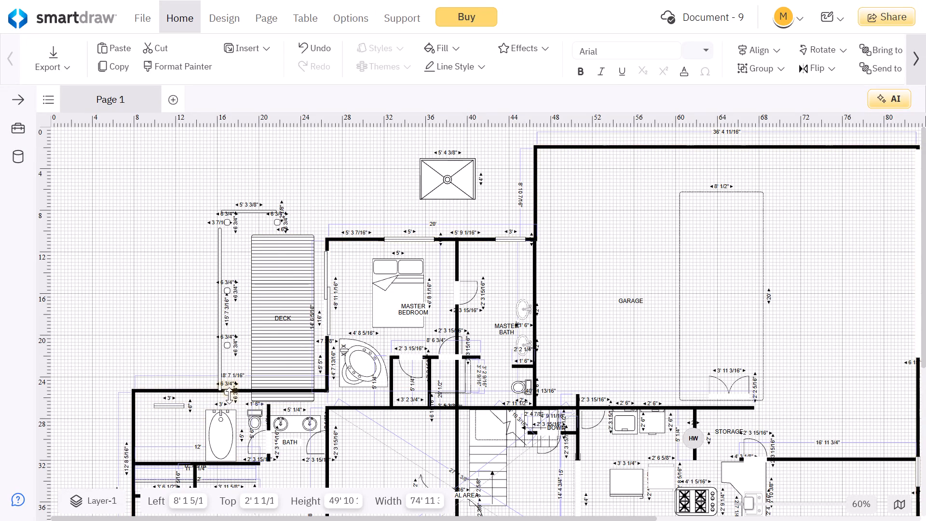
left_click_drag(229, 396, 227, 405)
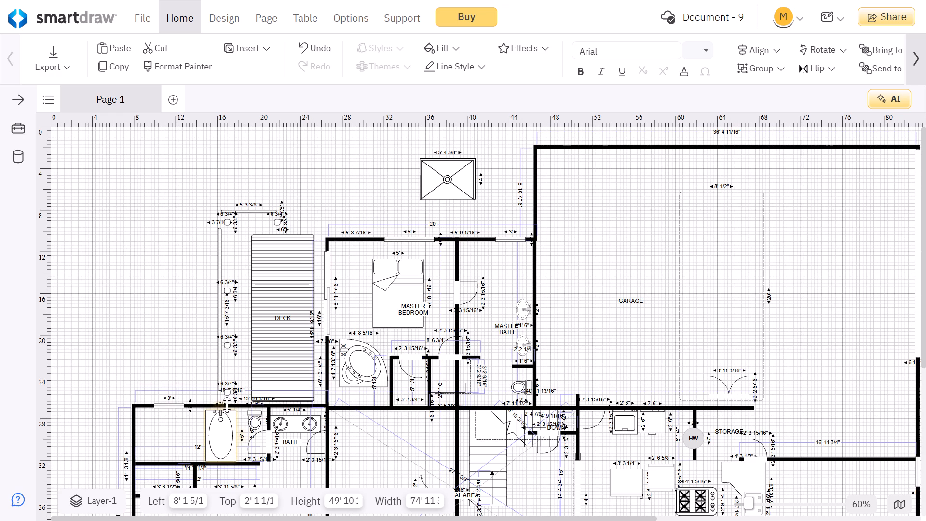
left_click_drag(227, 405, 227, 404)
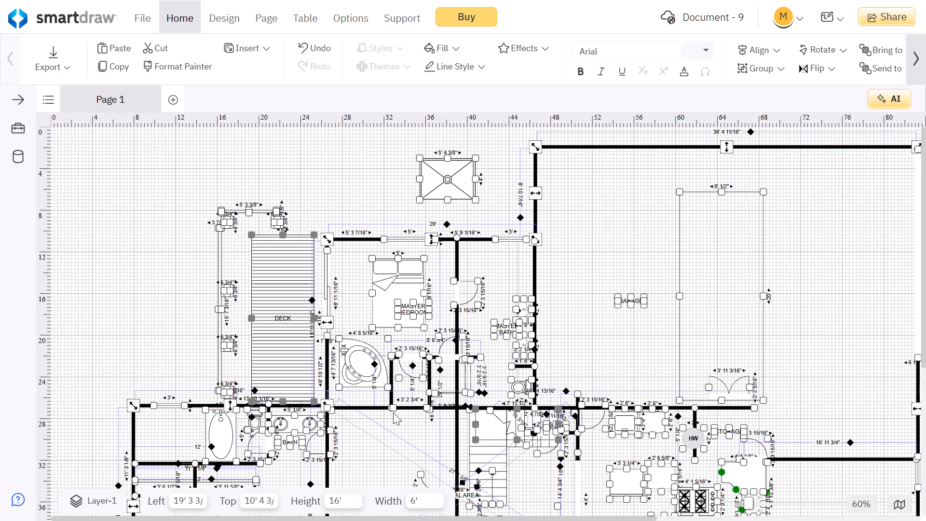
Shift the living room's short side wall near the porch steps toward the kitchen, making the front wall about 36' 6" long.
scroll(393, 412, "down", 7)
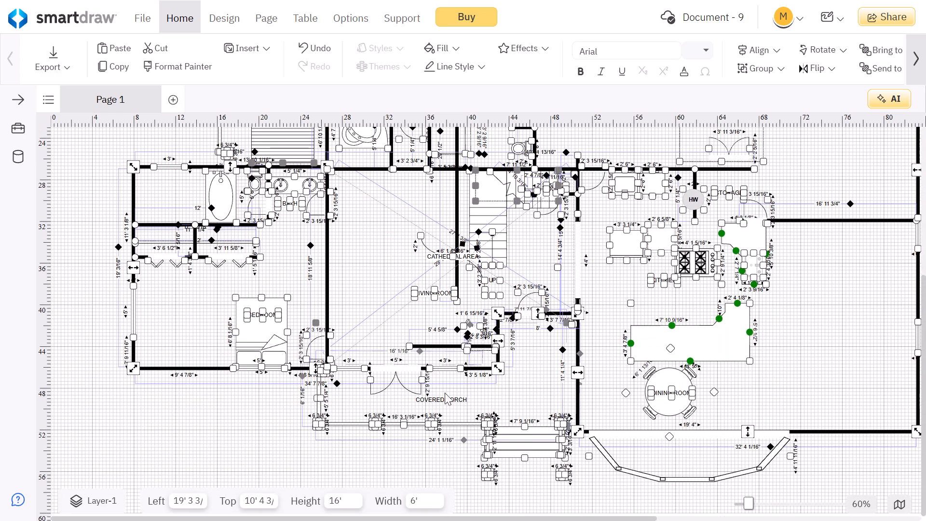
left_click_drag(499, 335, 527, 341)
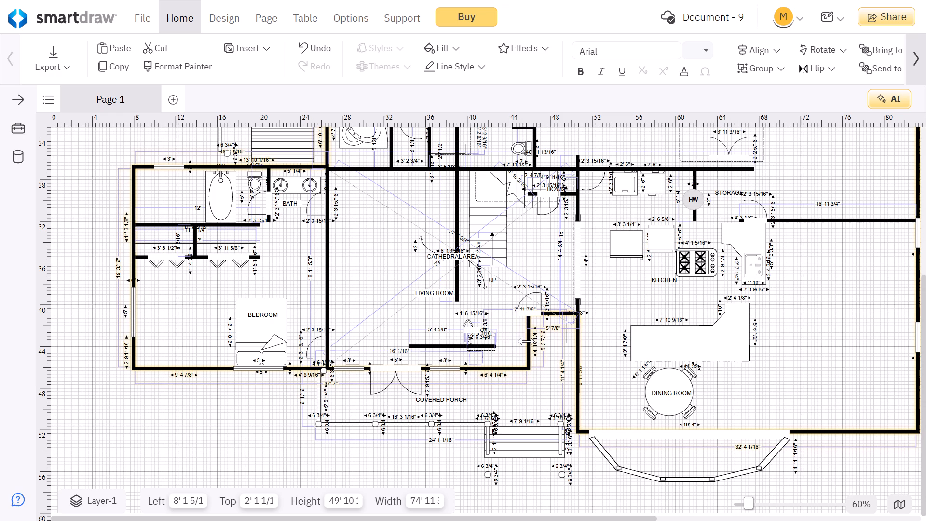
left_click_drag(527, 341, 518, 343)
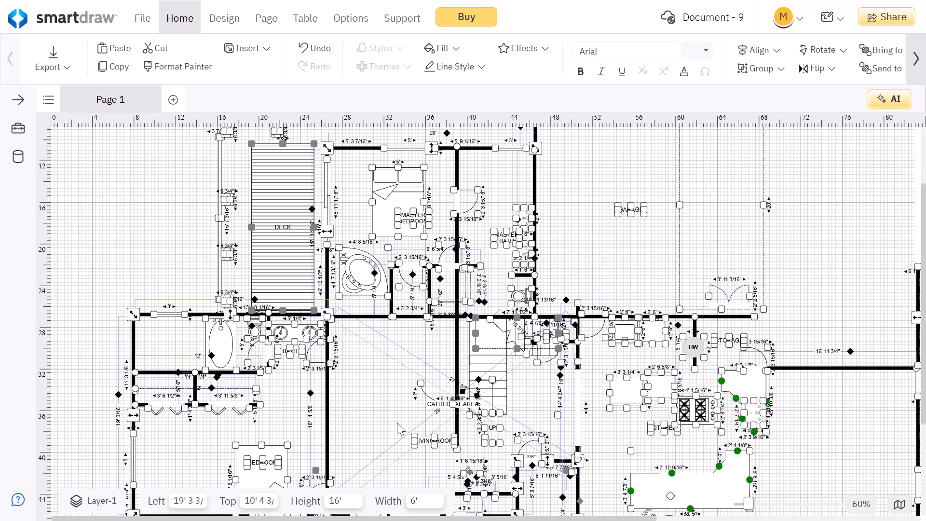
Lengthen the covered porch steps downward to reach the two outer posts.
scroll(397, 423, "down", 4)
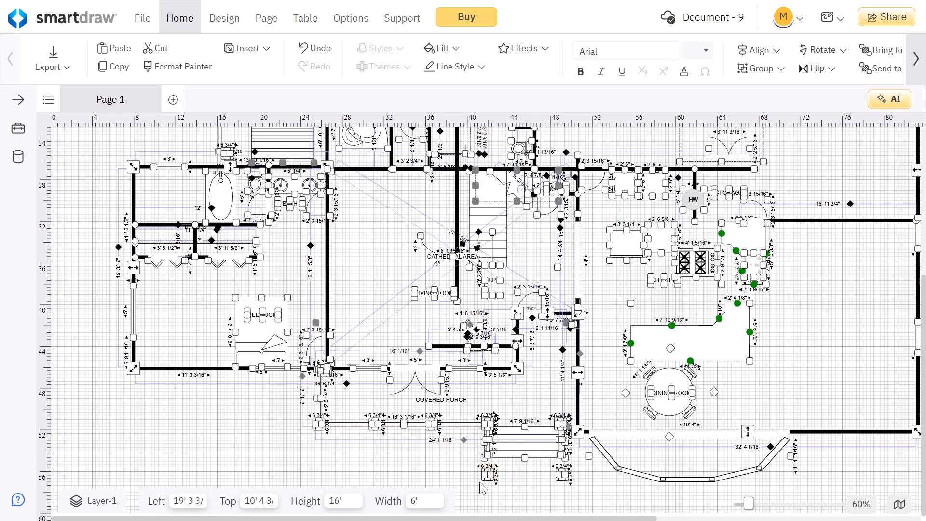
left_click_drag(524, 457, 524, 466)
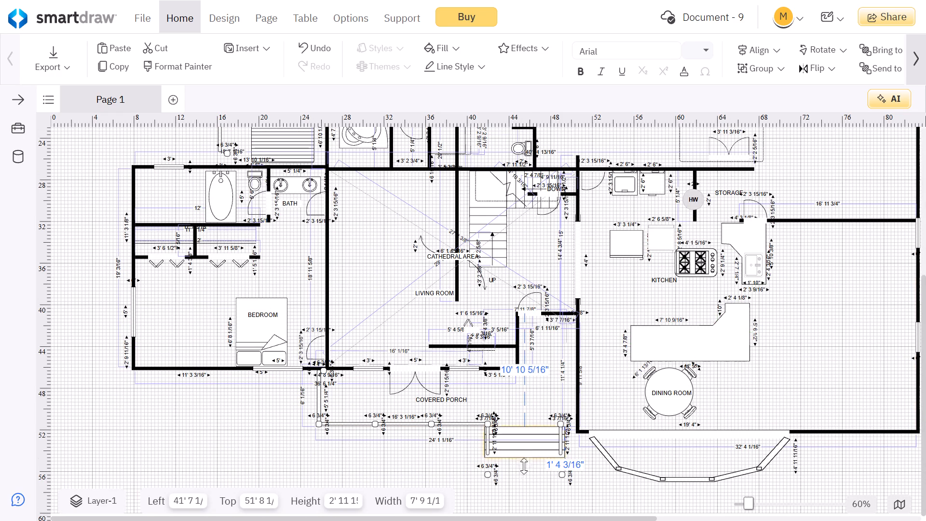
left_click_drag(524, 466, 521, 477)
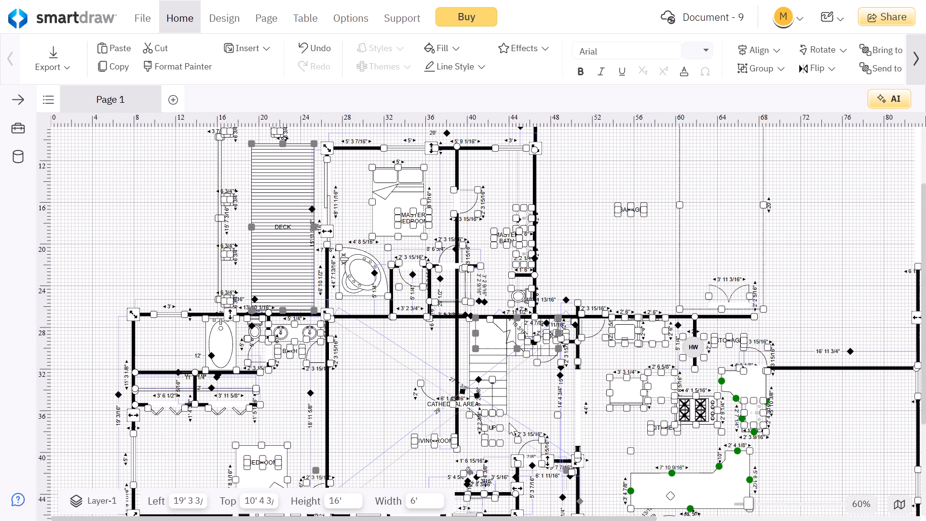
Move both ends of the dining room's bay window wall outward about 3', keeping it level and the inner side wall about 14' 2" long.
scroll(509, 423, "down", 3)
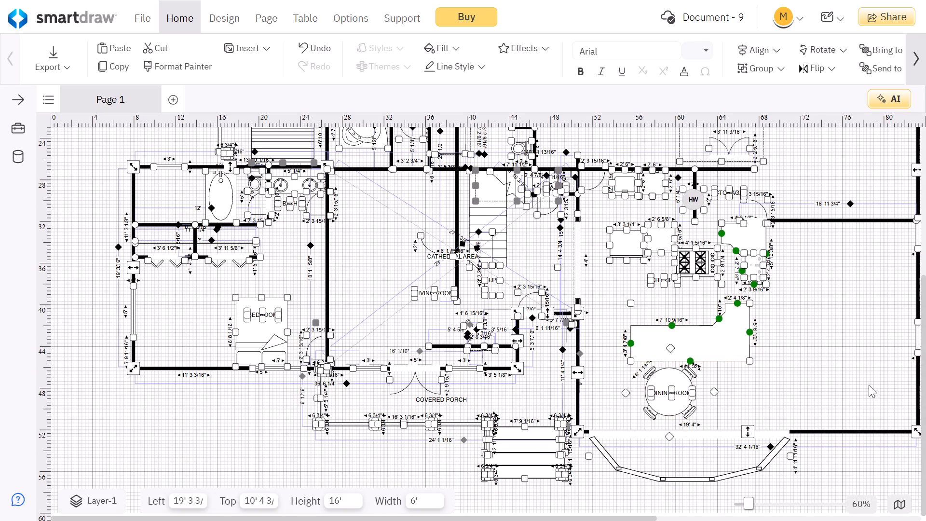
left_click_drag(916, 433, 918, 462)
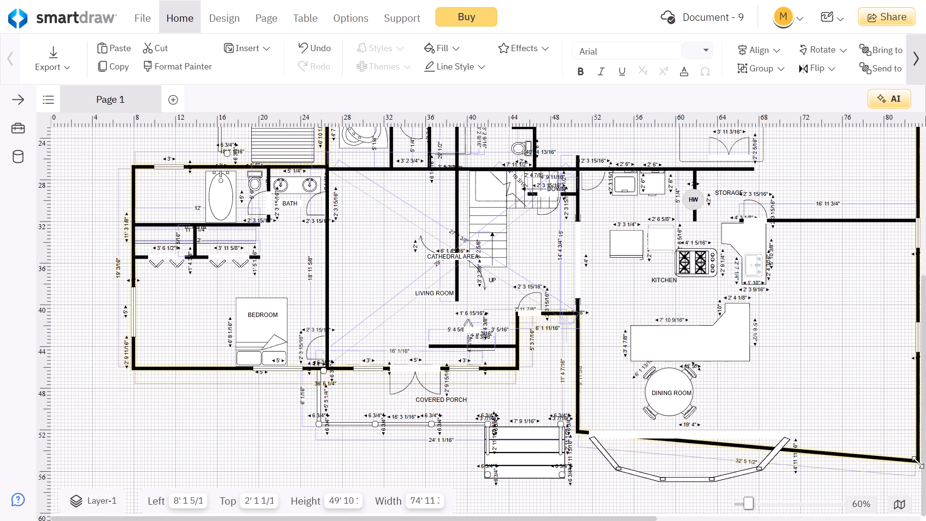
scroll(722, 443, "down", 3)
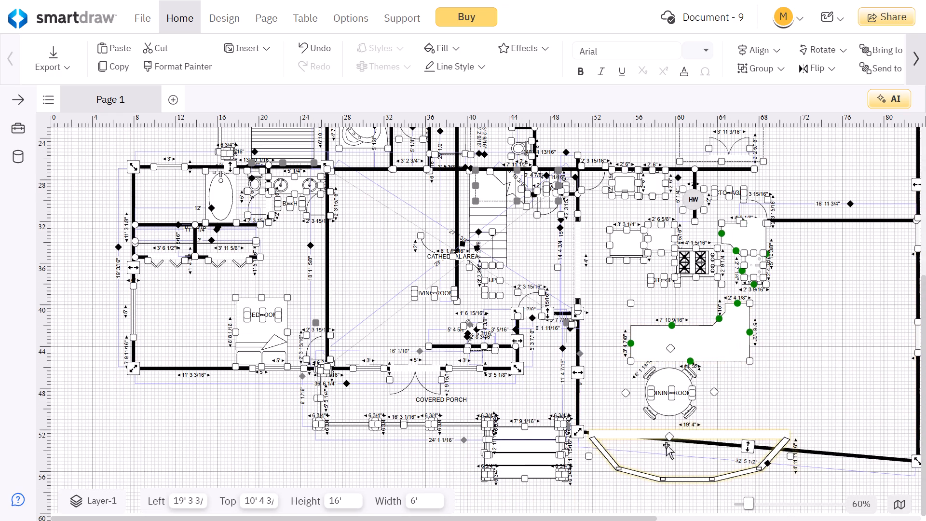
left_click_drag(583, 430, 584, 438)
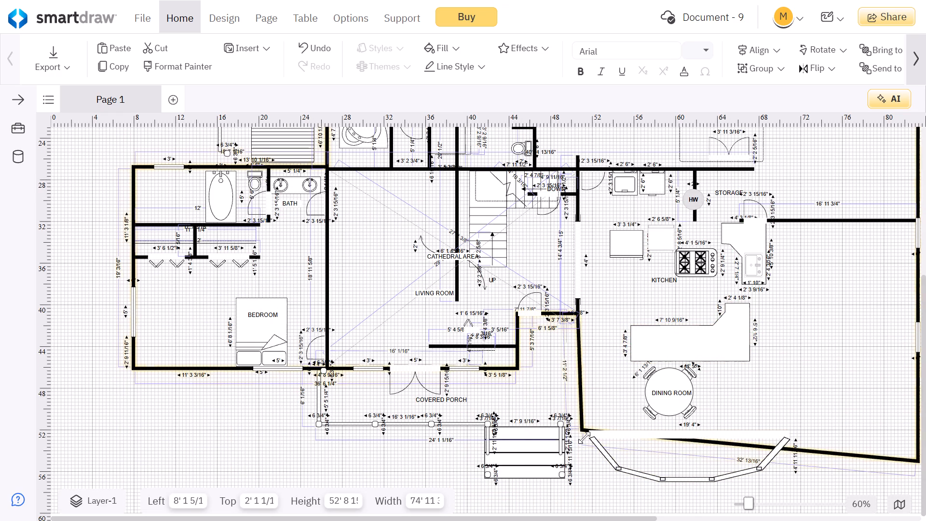
left_click_drag(584, 438, 584, 471)
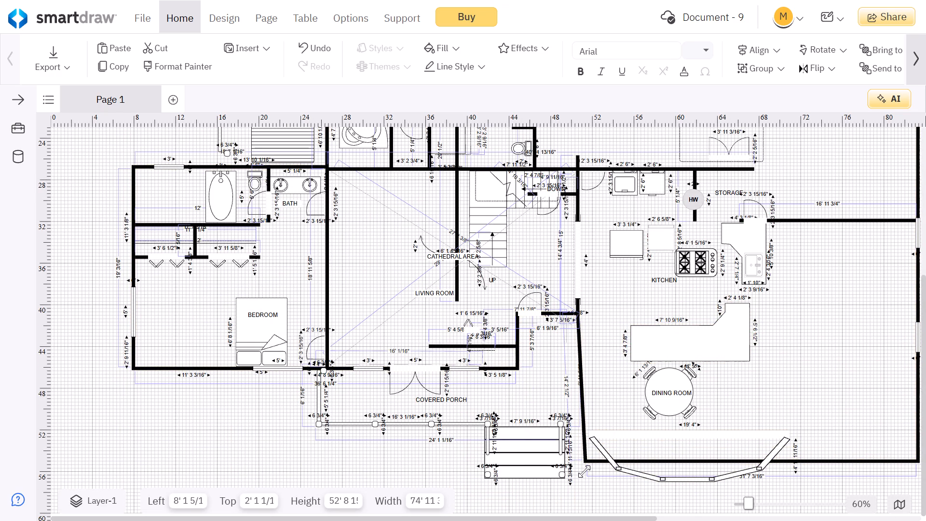
left_click_drag(584, 471, 575, 471)
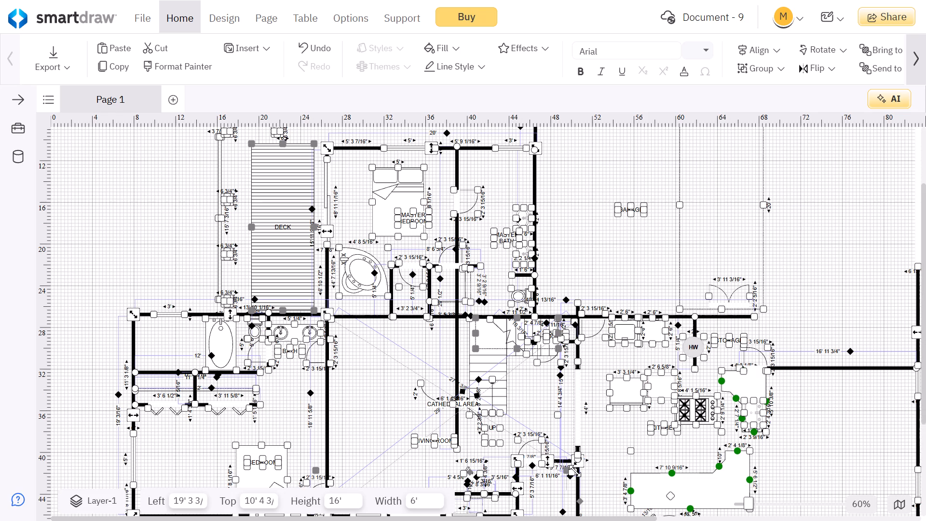
Lengthen the short wall beside the HW unit down to the kitchen stove, about 7' 8" long.
scroll(575, 471, "down", 4)
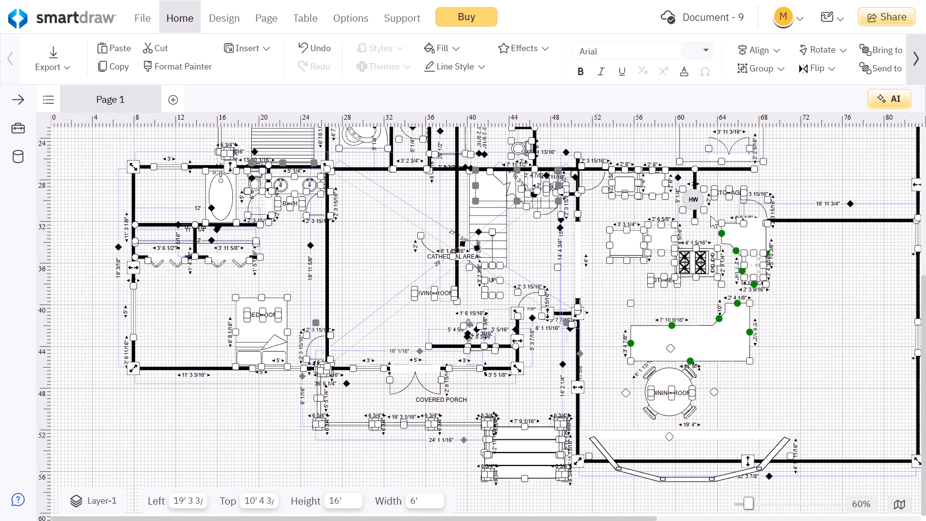
left_click_drag(696, 220, 695, 237)
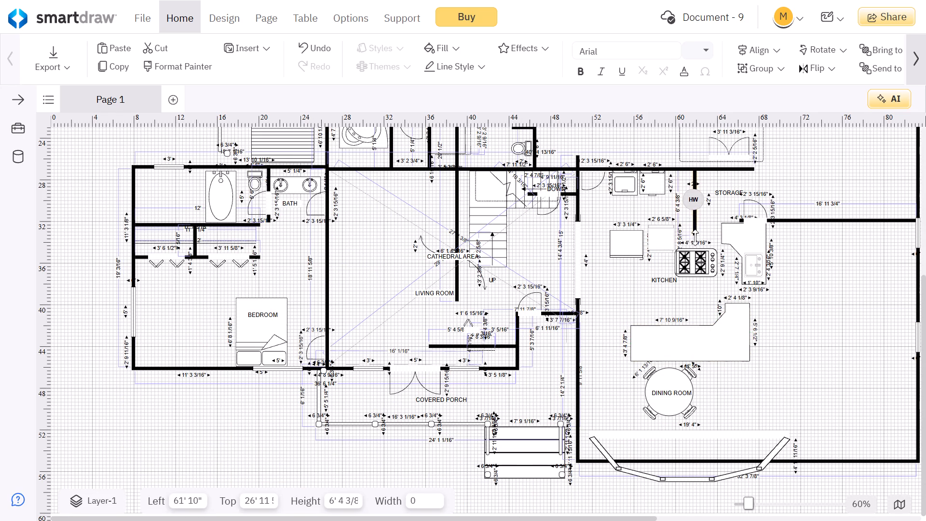
left_click_drag(695, 237, 694, 247)
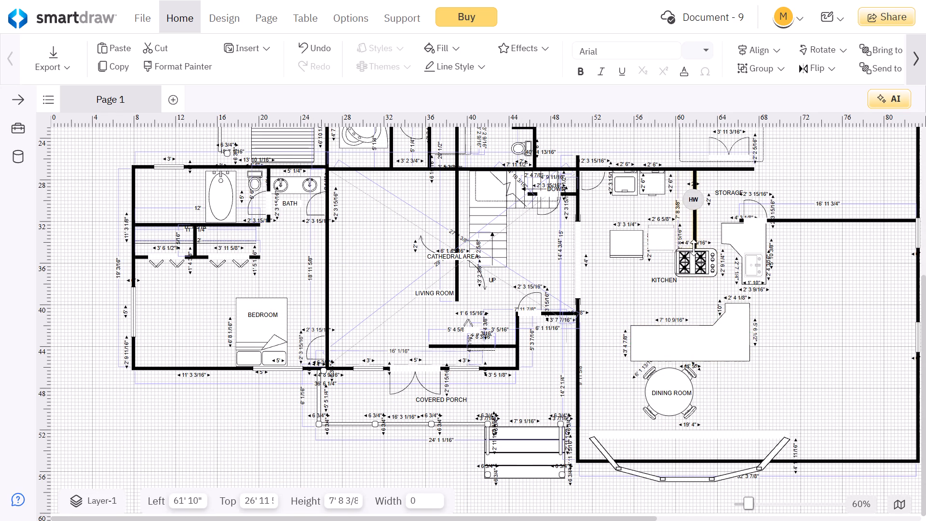
left_click_drag(694, 247, 694, 247)
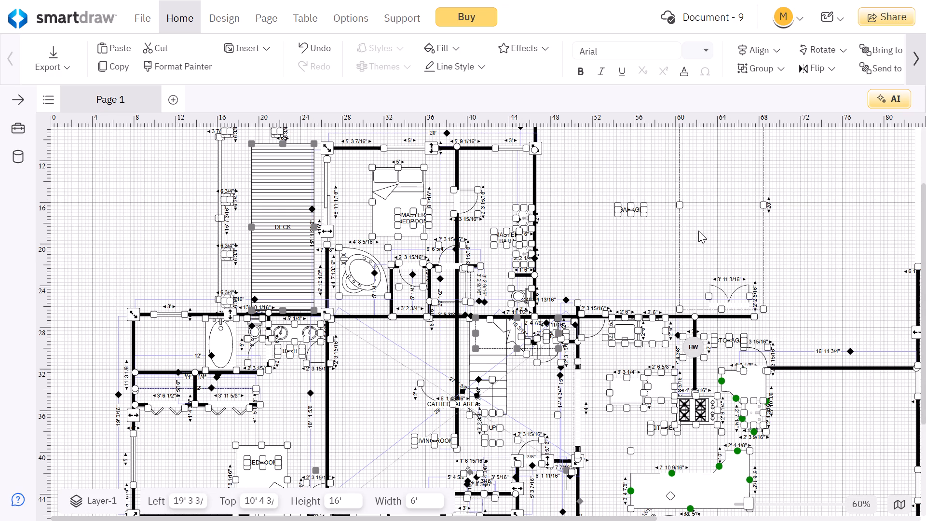
left_click(790, 255)
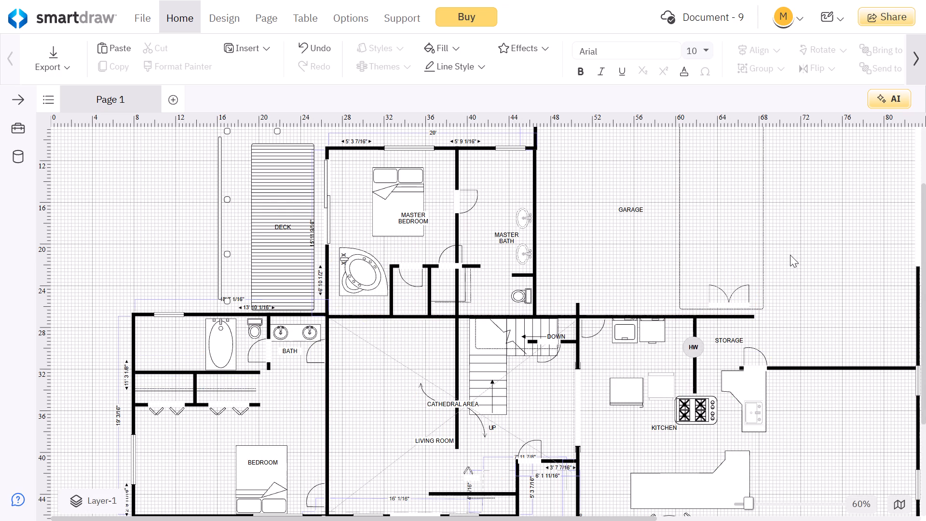
Extend the long wall between the living room and the stairs down to the short front closet wall, about 33' 8" long.
scroll(649, 374, "down", 1)
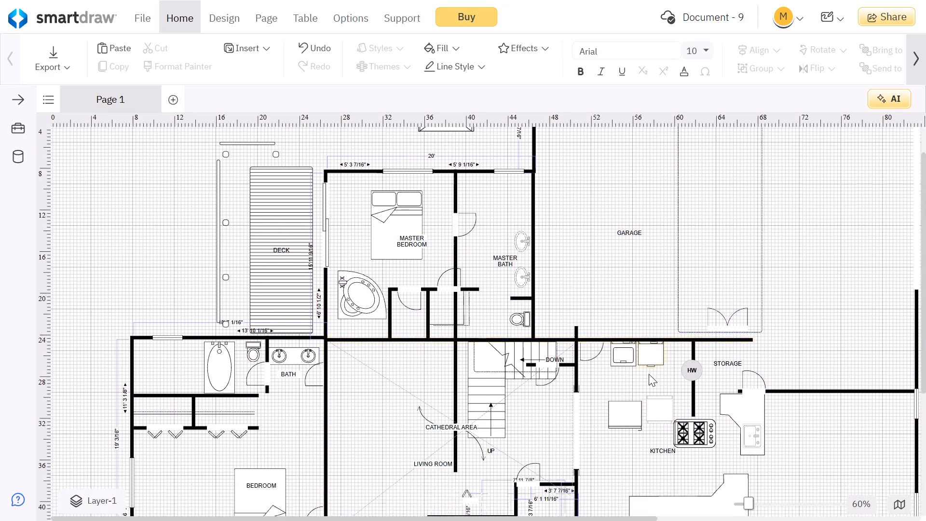
scroll(649, 374, "down", 1)
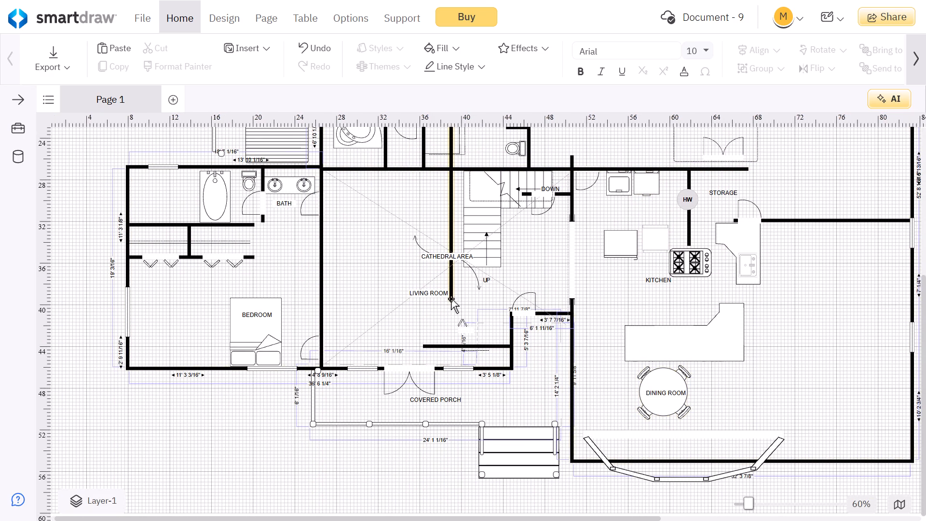
left_click(451, 299)
left_click_drag(452, 304, 454, 336)
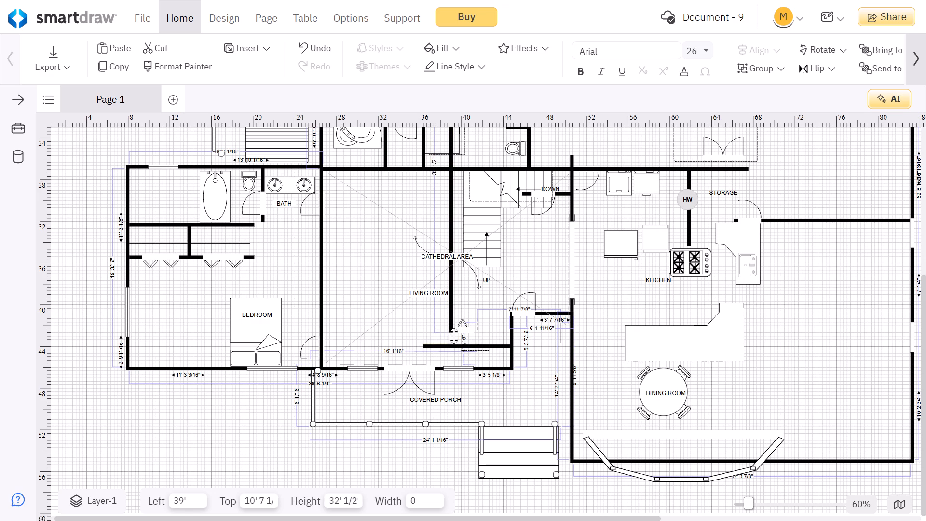
left_click_drag(454, 336, 454, 346)
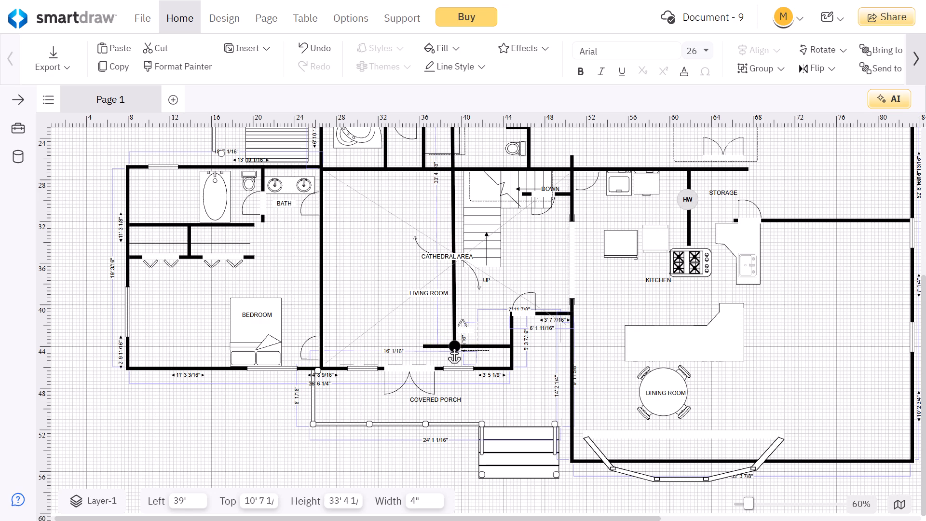
left_click_drag(454, 346, 451, 343)
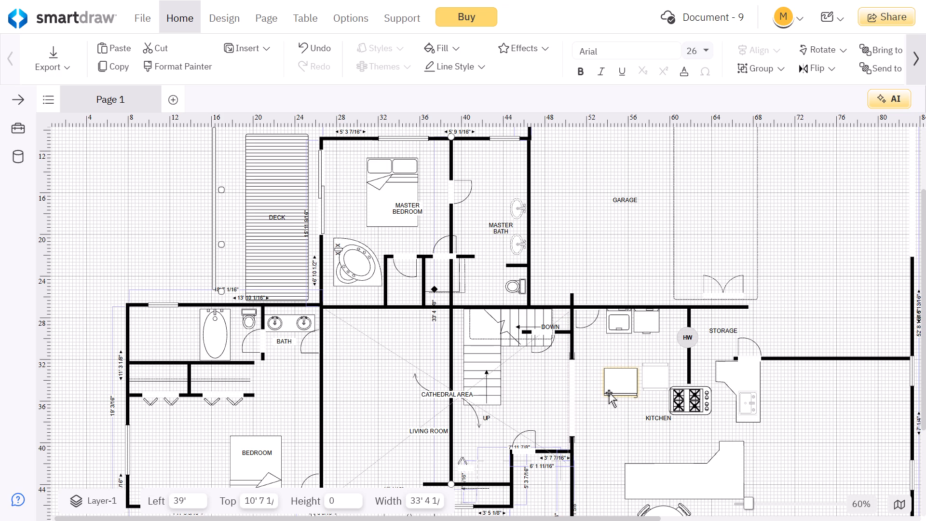
scroll(609, 393, "down", 3)
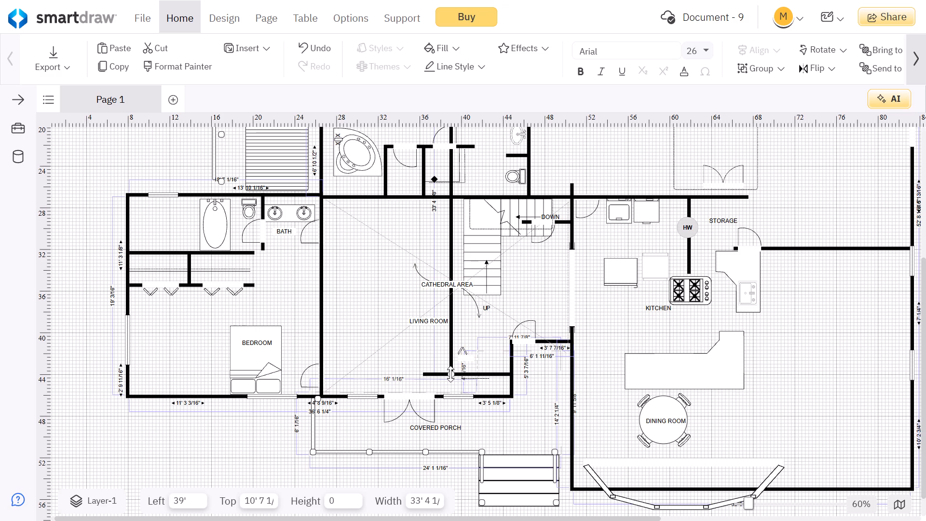
left_click_drag(450, 374, 444, 379)
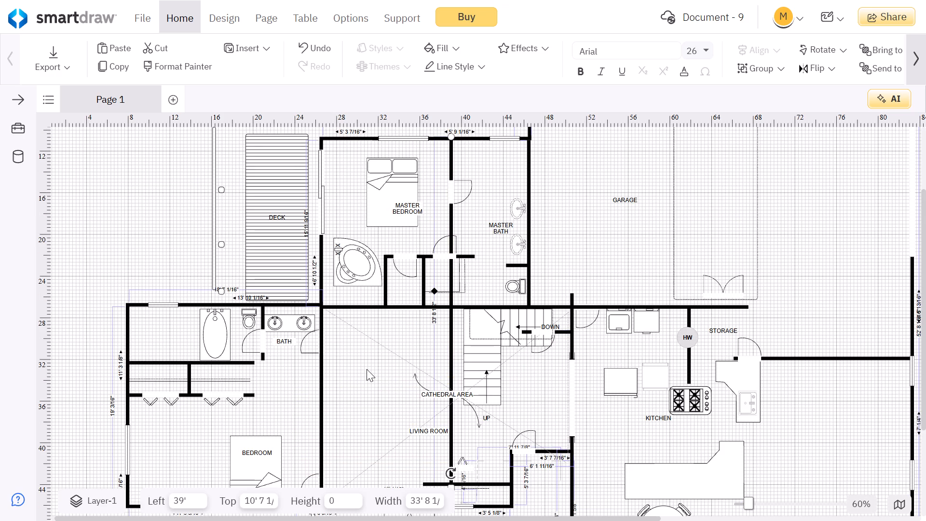
Deepen the double-sink vanity in the bath to about 1' 10".
left_click(289, 321)
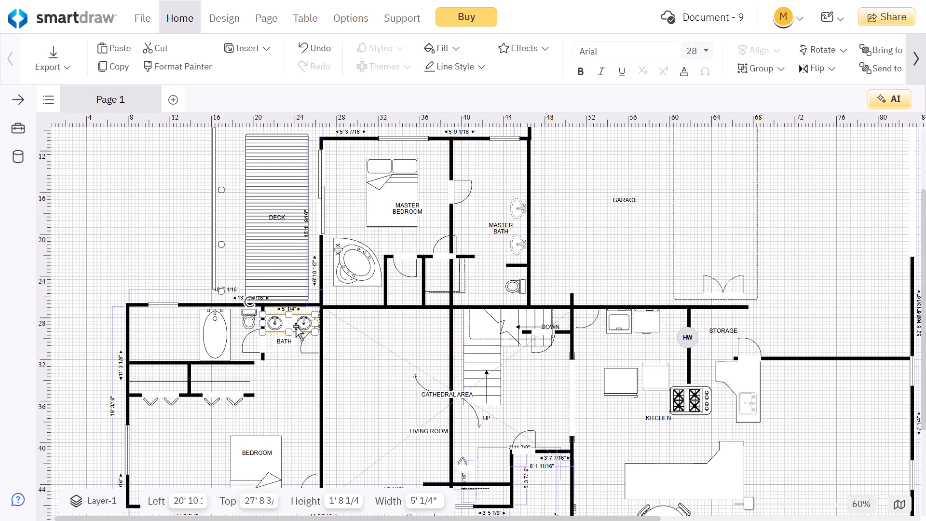
left_click_drag(289, 329, 282, 349)
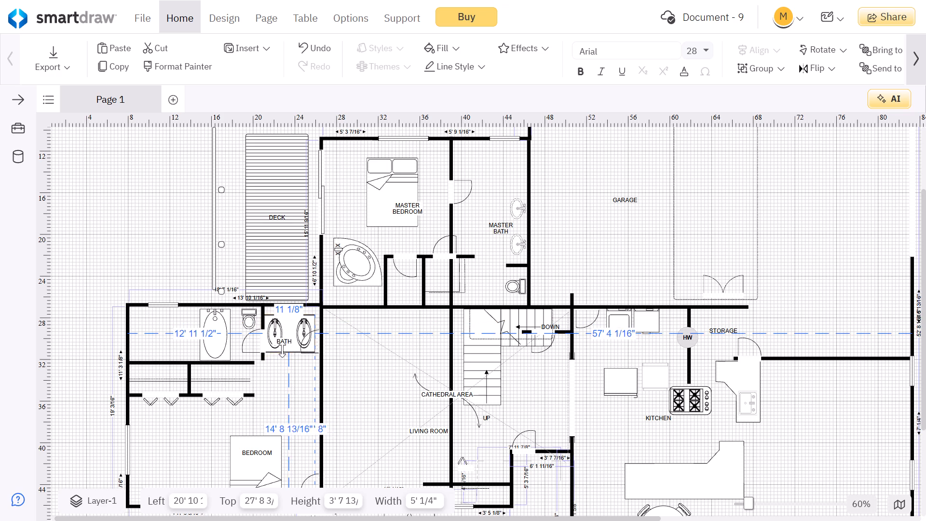
left_click_drag(282, 349, 288, 335)
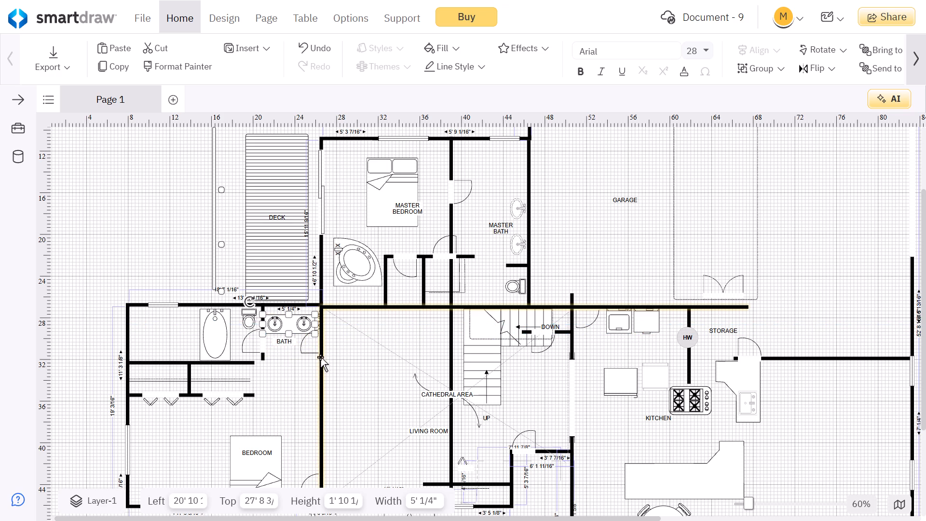
Move the length dimension of the wall between the bedroom and the living room to the wall's living room side.
left_click(320, 357)
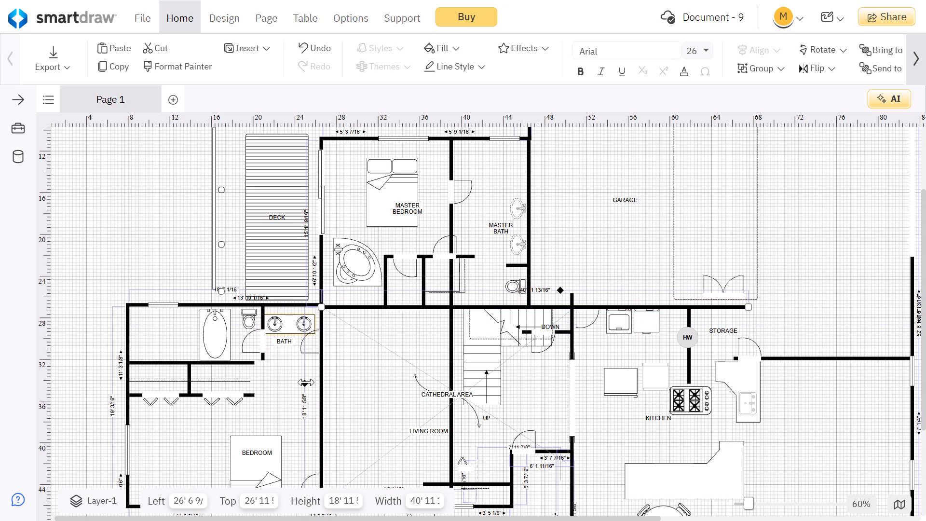
left_click_drag(306, 382, 344, 376)
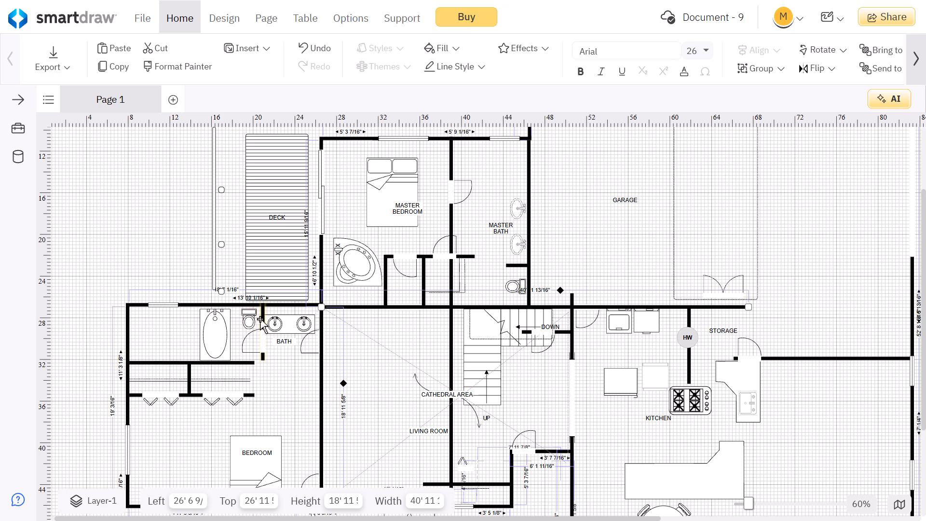
Enlarge the master bedroom's corner tub into the wall corner, to about 5' 11" by 5' 10".
left_click(350, 267)
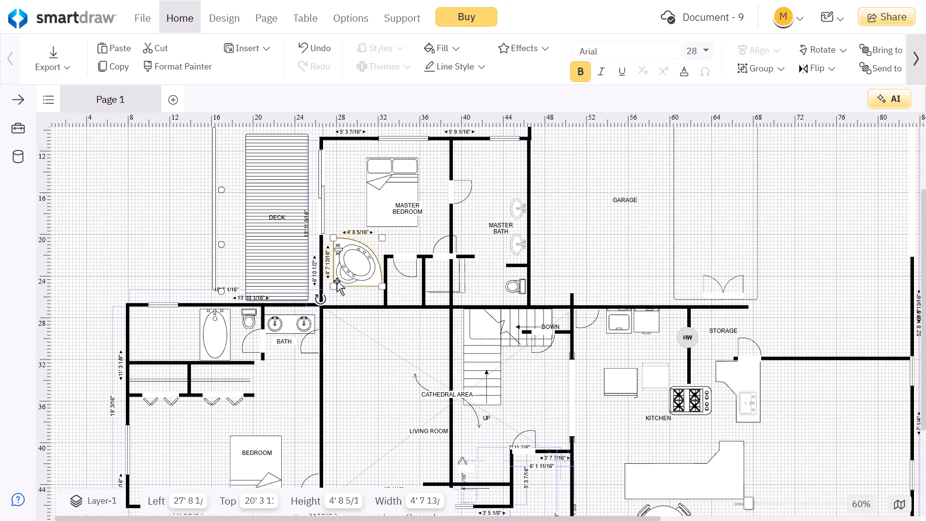
left_click_drag(333, 288, 330, 300)
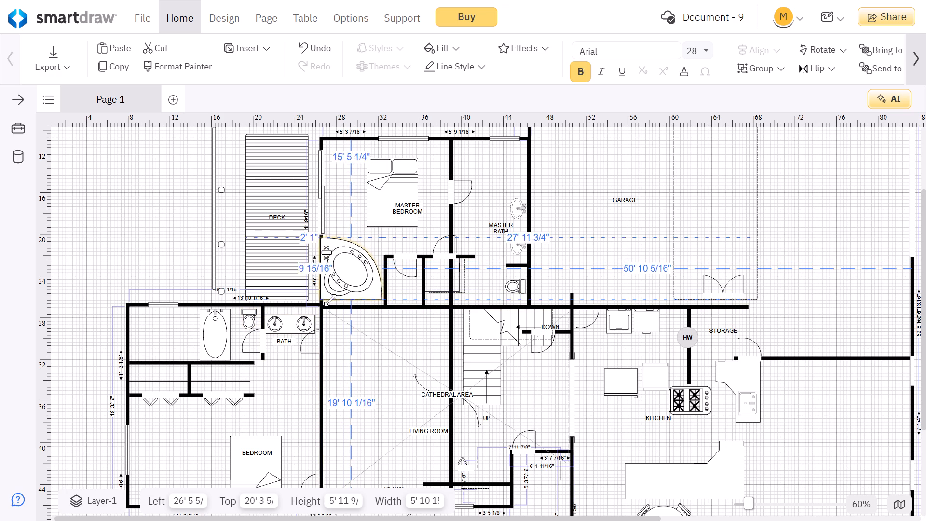
left_click_drag(330, 300, 329, 300)
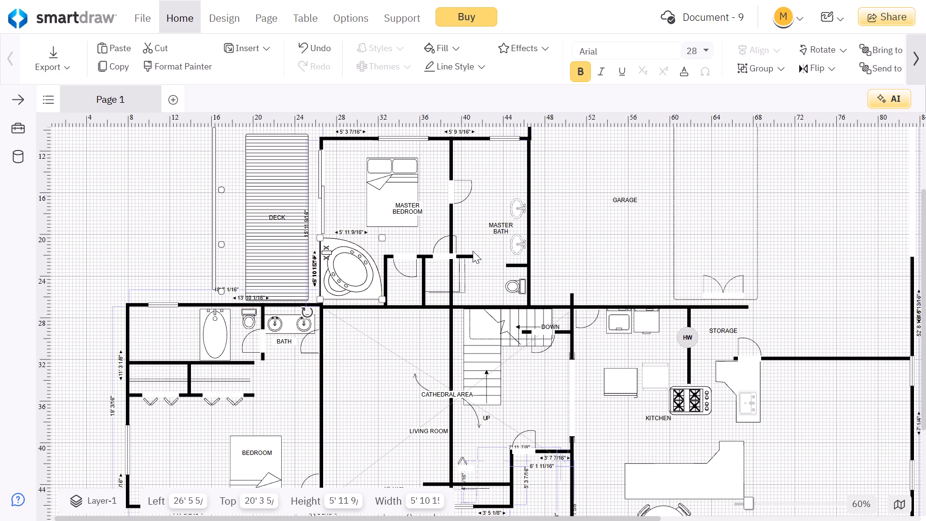
Move the deck's long side railing outward, away from the deck, to about 12' 8" from the page's left edge.
scroll(421, 232, "up", 1)
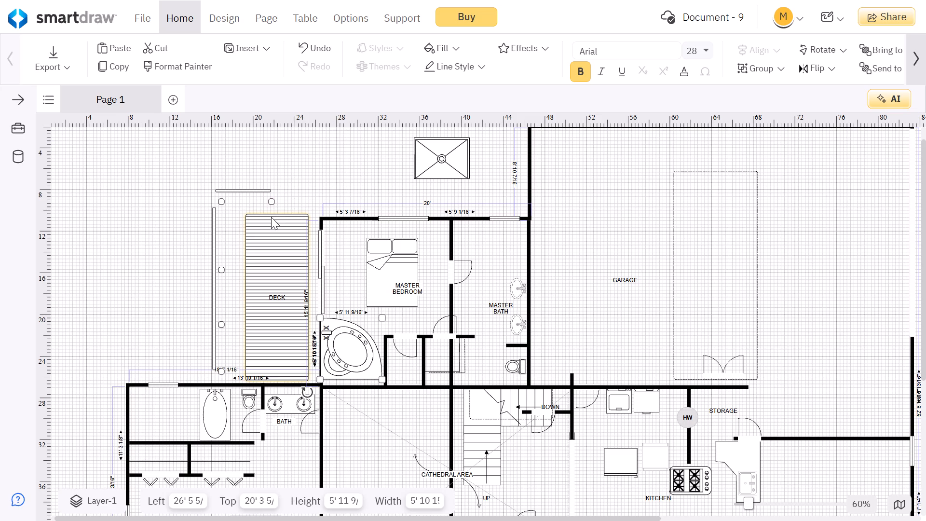
left_click(214, 273)
left_click_drag(214, 273, 178, 265)
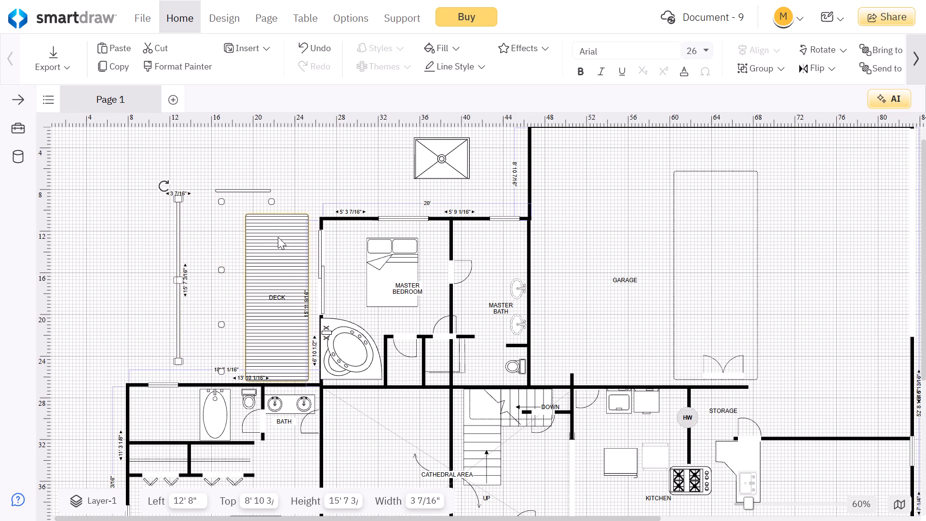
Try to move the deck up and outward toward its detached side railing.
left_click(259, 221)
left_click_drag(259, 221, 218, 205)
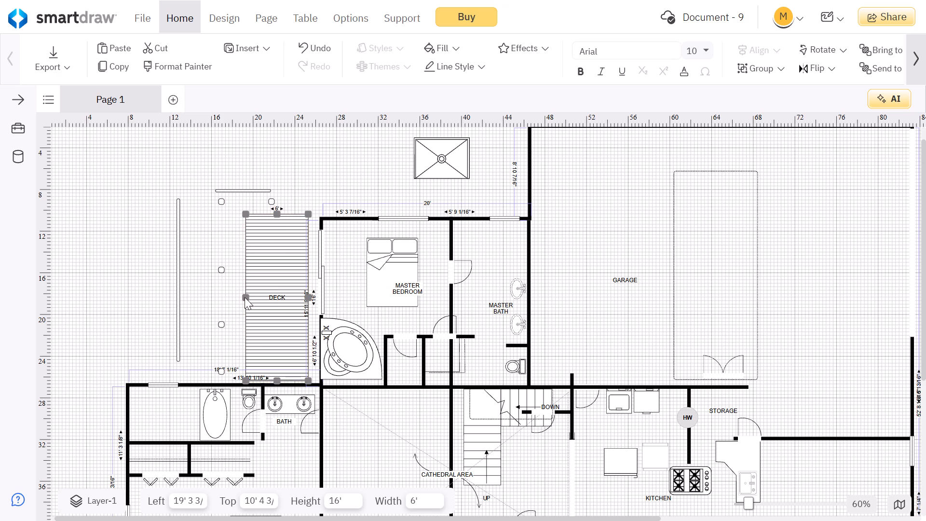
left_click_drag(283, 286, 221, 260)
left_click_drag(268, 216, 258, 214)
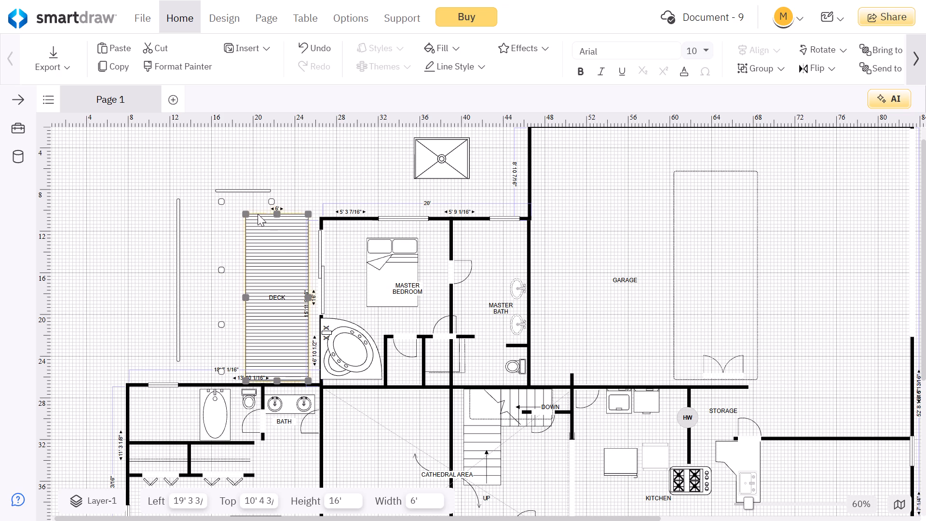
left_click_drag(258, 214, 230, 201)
Enlarge the master bedroom's bed to 6' 2" wide and about 7' 8" long.
left_click(396, 304)
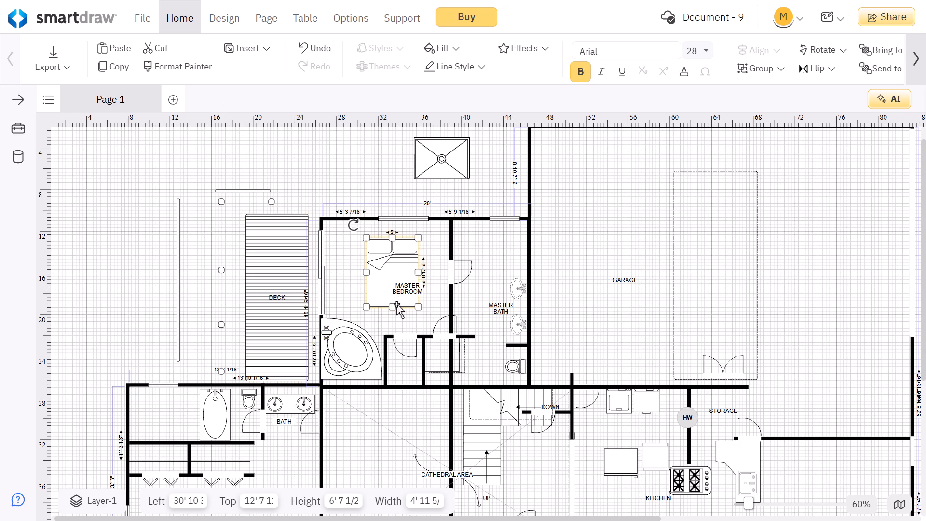
left_click_drag(368, 307, 353, 323)
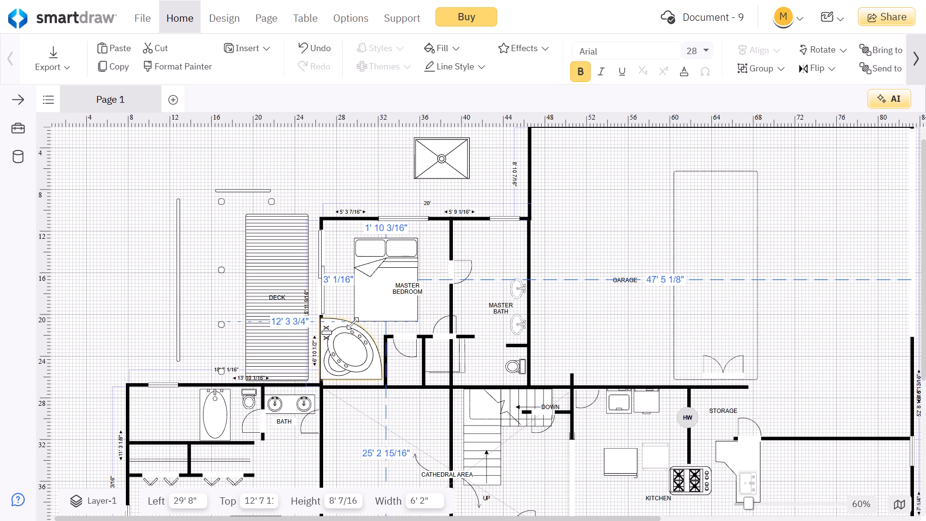
left_click_drag(353, 323, 355, 318)
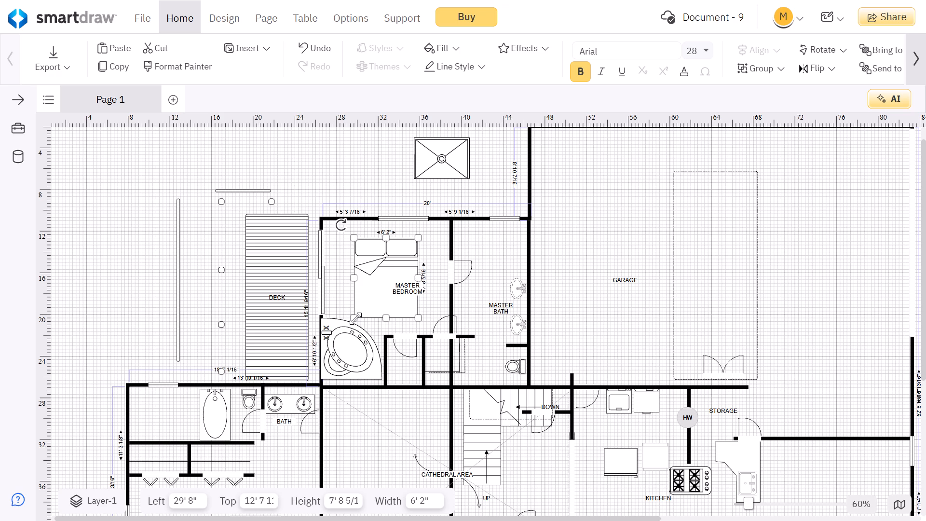
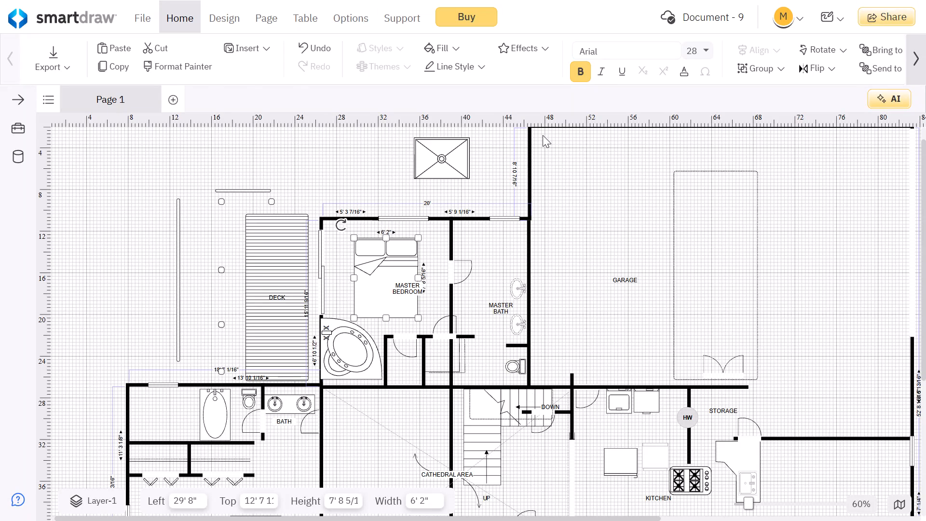
Exit the browser's full-screen mode so the tabs and taskbar are accessible.
key("F11")
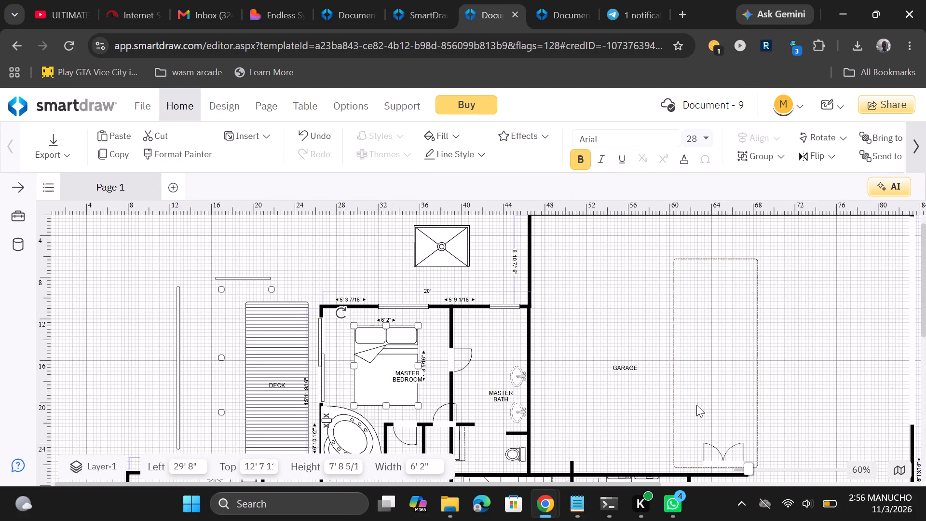